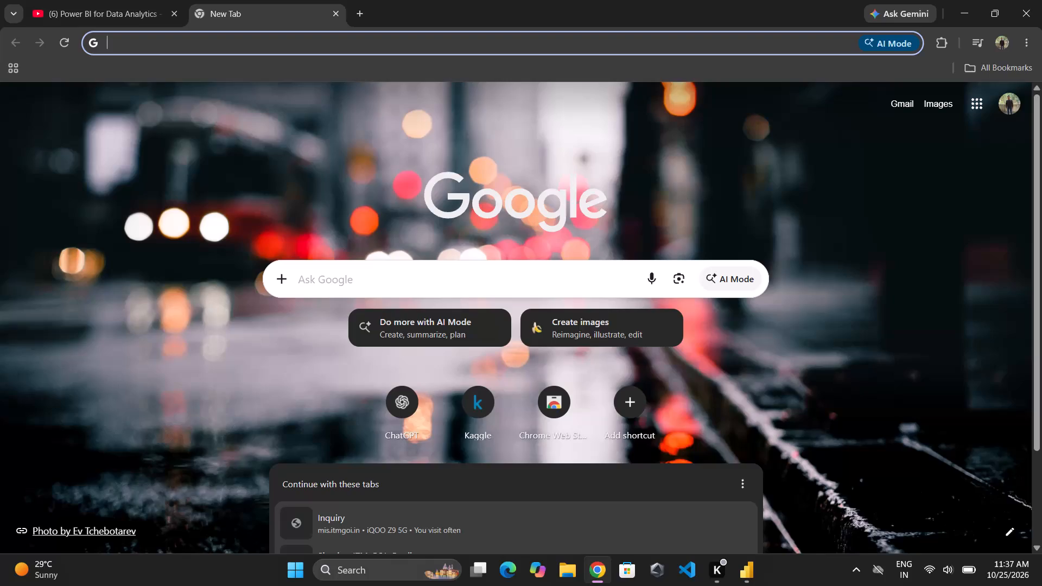
Resume the Power BI for Data Analytics course video in full screen and replay the last few seconds about the chart title.
{"action": "left_click", "coordinate": [254, 74]}
{"action": "left_click", "coordinate": [144, 0]}
{"action": "left_click", "coordinate": [477, 307]}
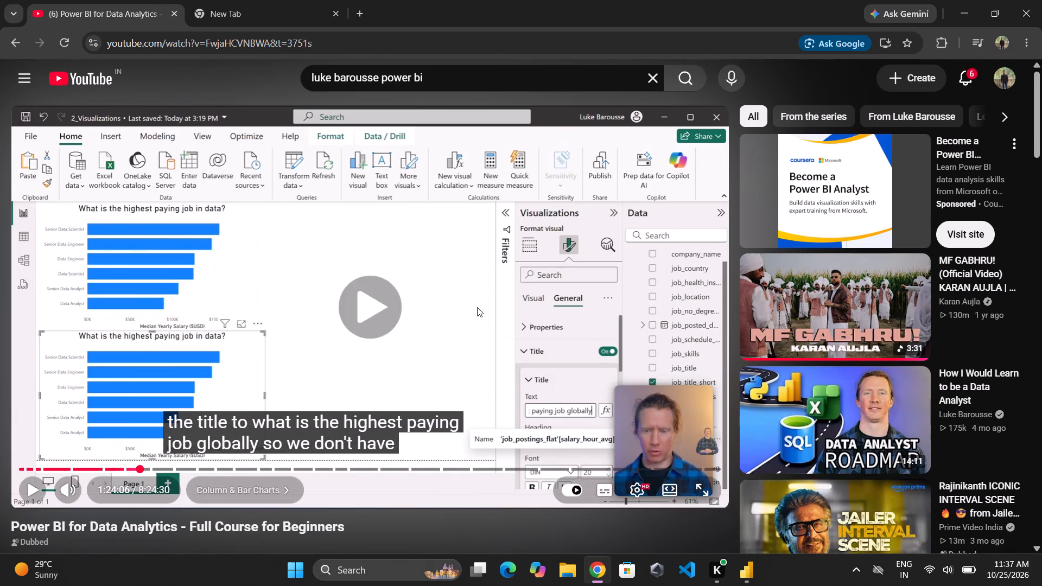
{"action": "left_click", "coordinate": [703, 482]}
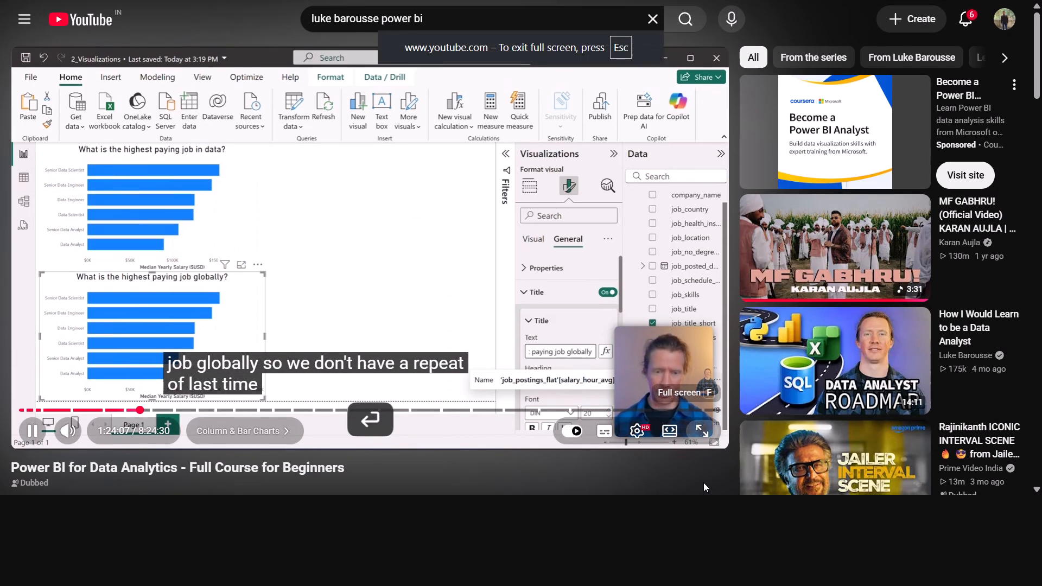
{"action": "key", "text": "Left"}
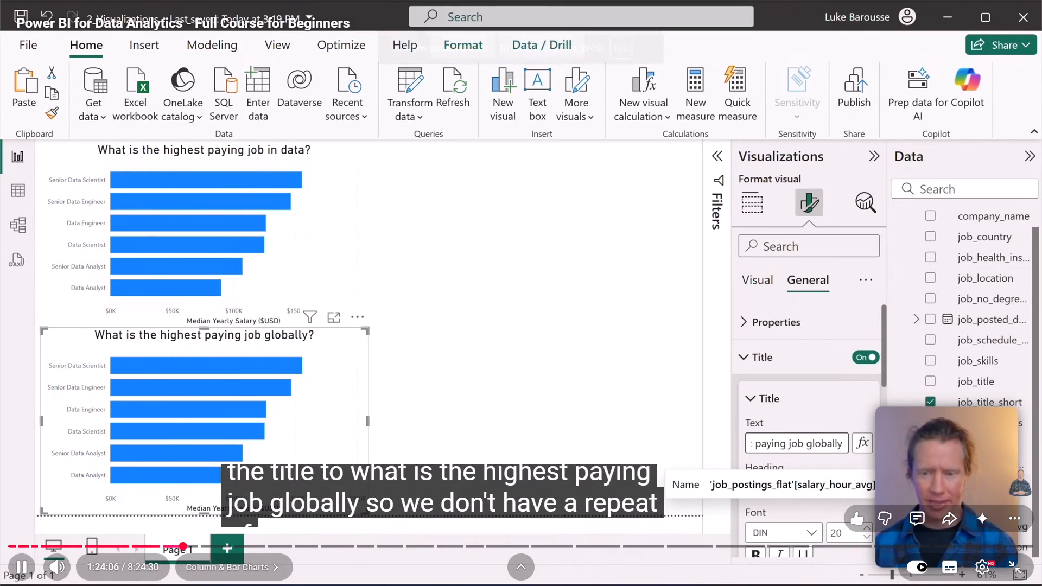
{"action": "left_click", "coordinate": [615, 424]}
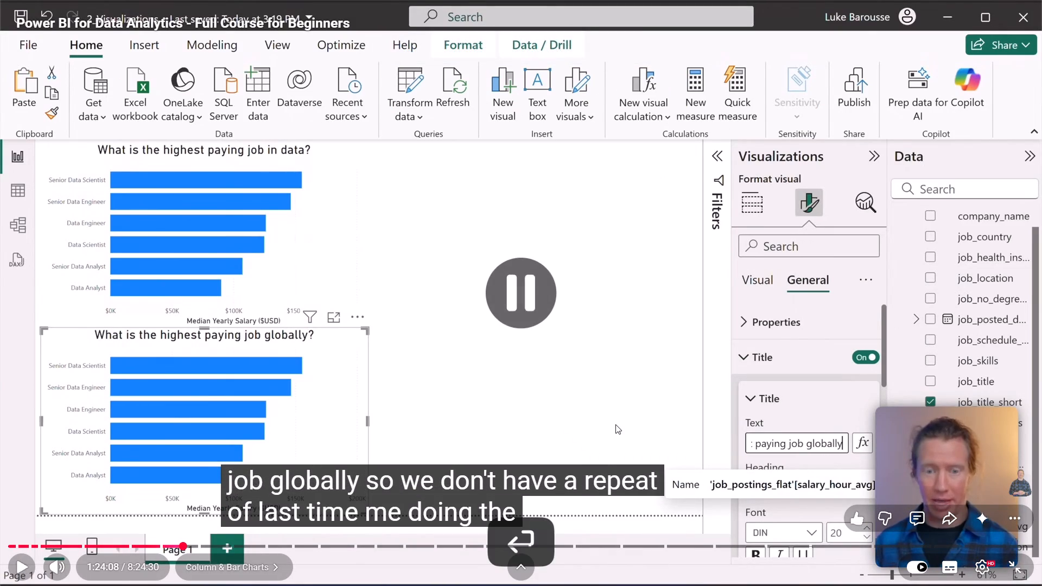
{"action": "left_click", "coordinate": [615, 424]}
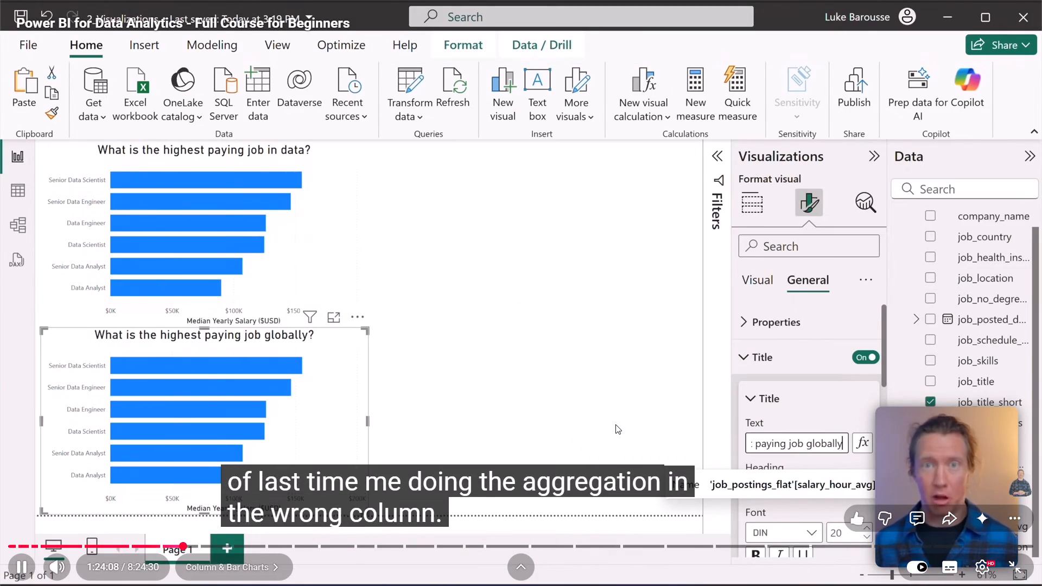
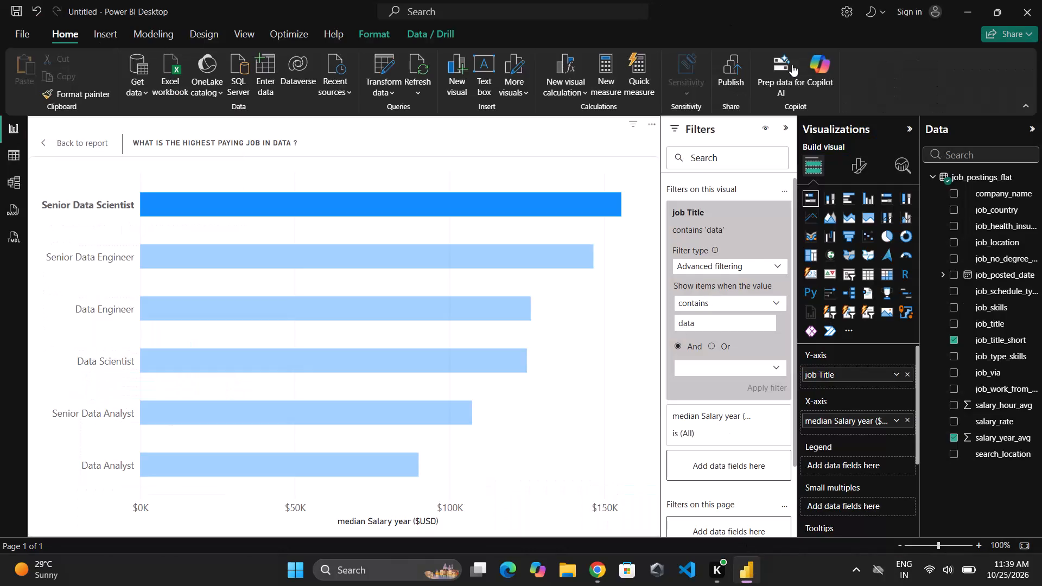
Return to the report page, duplicate the highest-paying-job bar chart and place the copy directly below the original.
{"action": "left_click", "coordinate": [51, 145]}
{"action": "left_click", "coordinate": [434, 294]}
{"action": "left_click", "coordinate": [312, 267]}
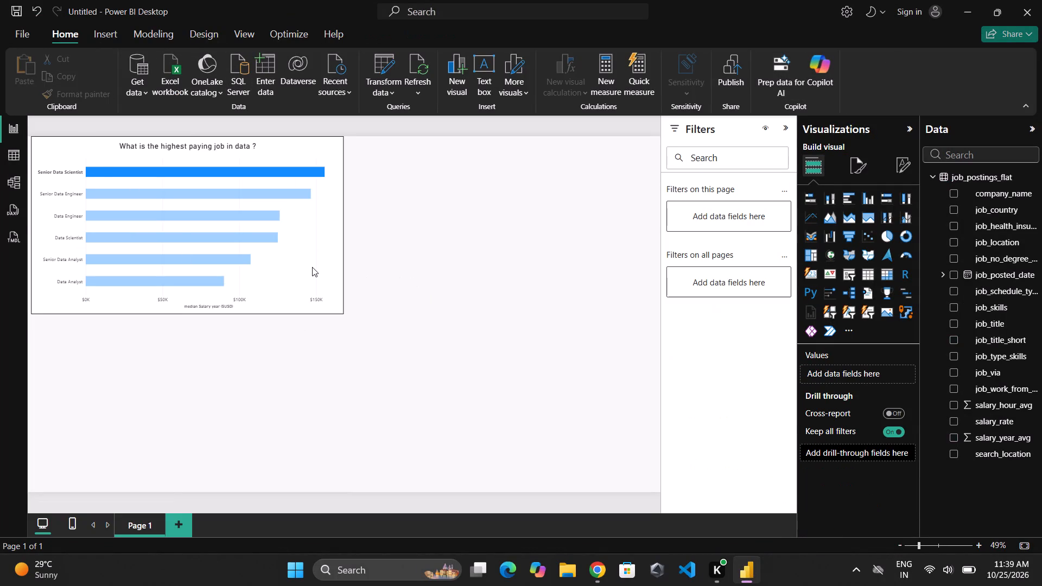
{"action": "left_click", "coordinate": [402, 263]}
{"action": "left_click", "coordinate": [329, 258]}
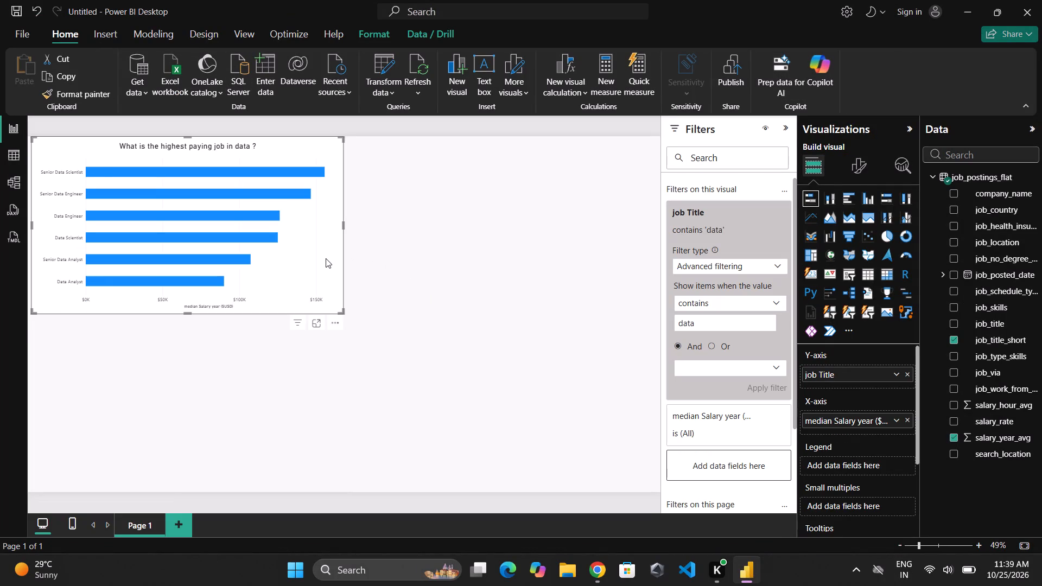
{"action": "key", "text": "ctrl+c"}
{"action": "left_click", "coordinate": [389, 258]}
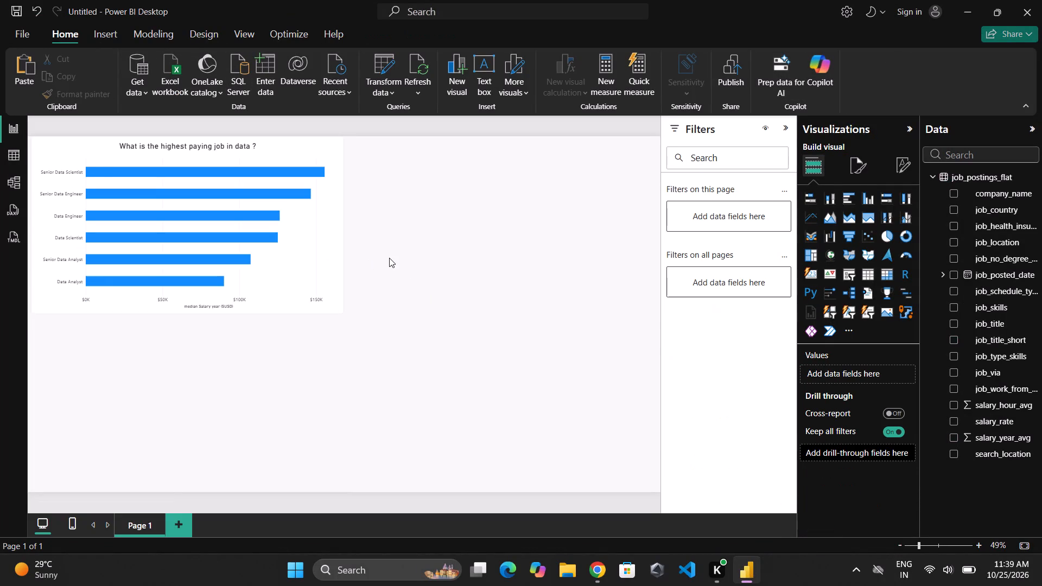
{"action": "key", "text": "ctrl+v"}
{"action": "left_click_drag", "start_coordinate": [333, 245], "coordinate": [433, 407]}
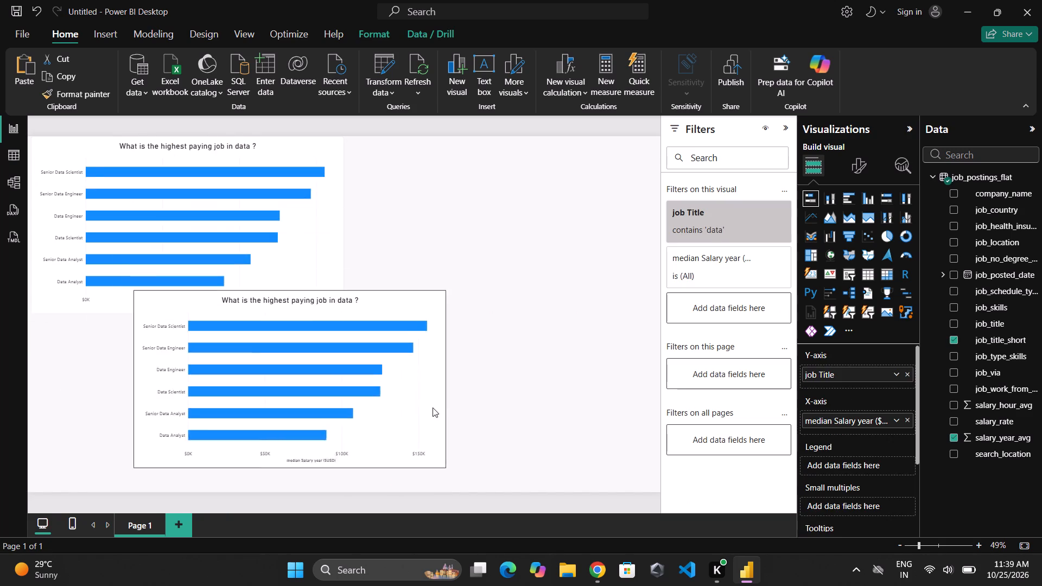
{"action": "left_click_drag", "start_coordinate": [433, 407], "coordinate": [329, 422]}
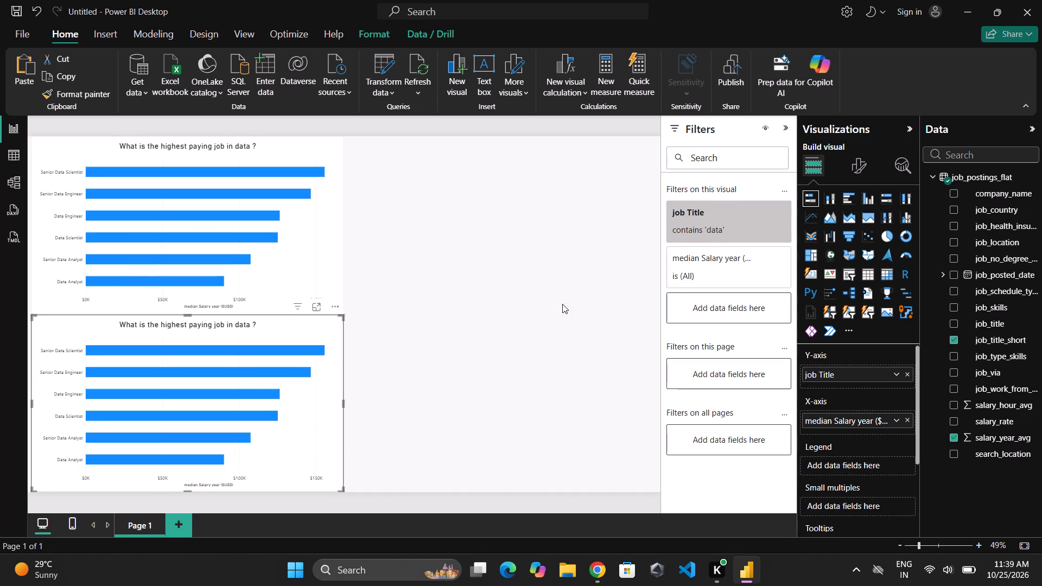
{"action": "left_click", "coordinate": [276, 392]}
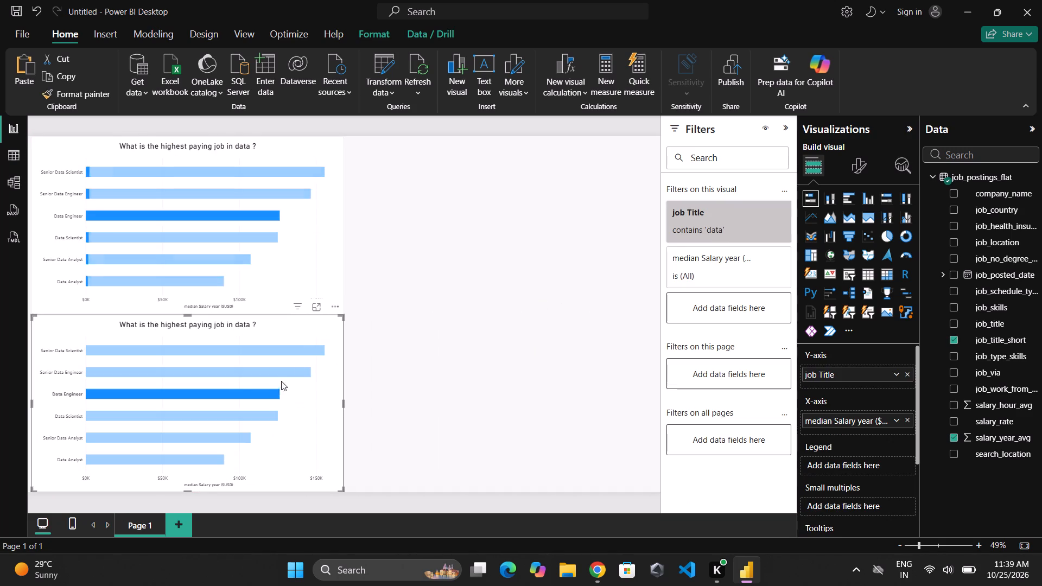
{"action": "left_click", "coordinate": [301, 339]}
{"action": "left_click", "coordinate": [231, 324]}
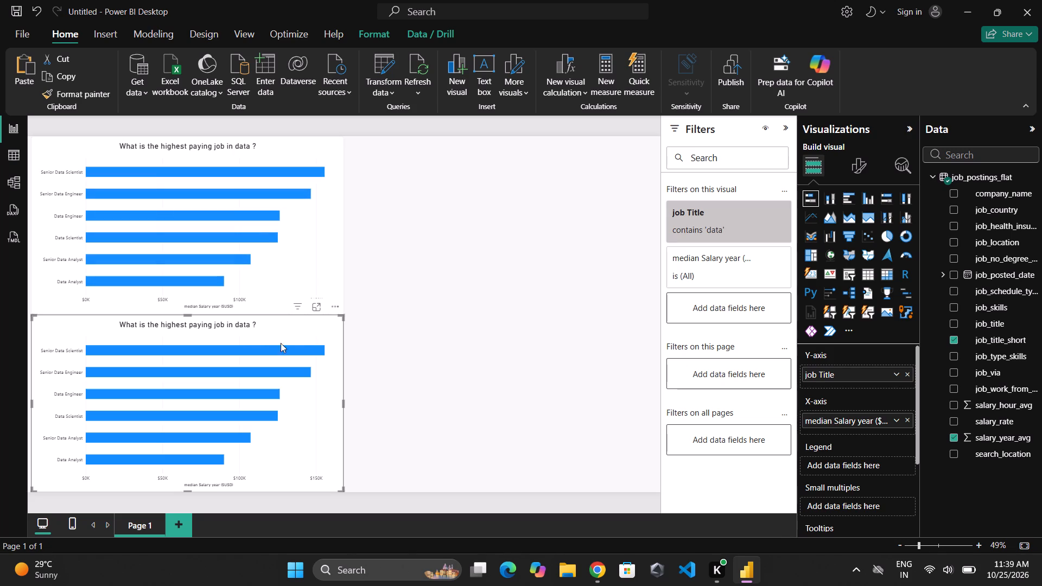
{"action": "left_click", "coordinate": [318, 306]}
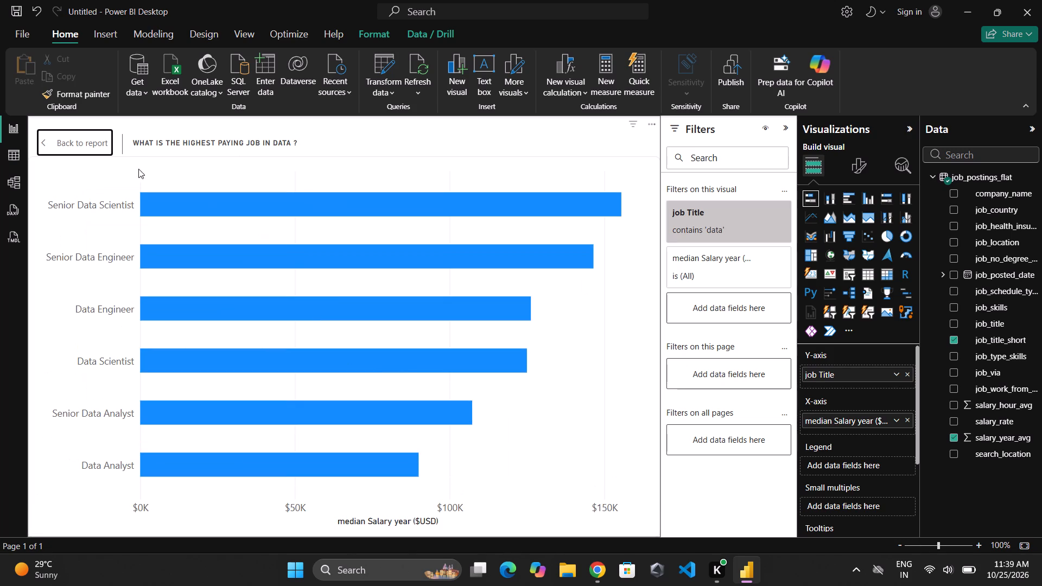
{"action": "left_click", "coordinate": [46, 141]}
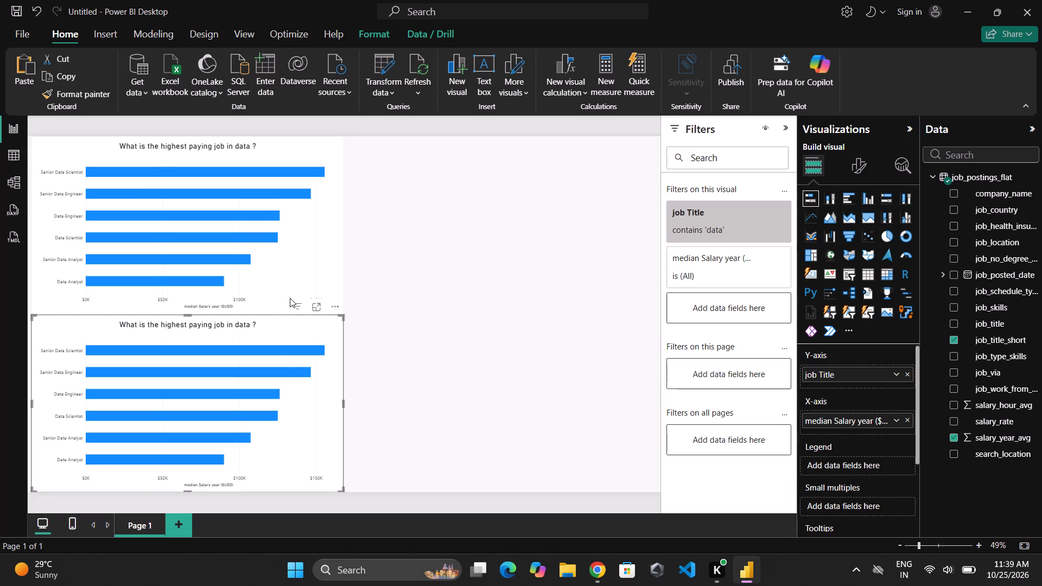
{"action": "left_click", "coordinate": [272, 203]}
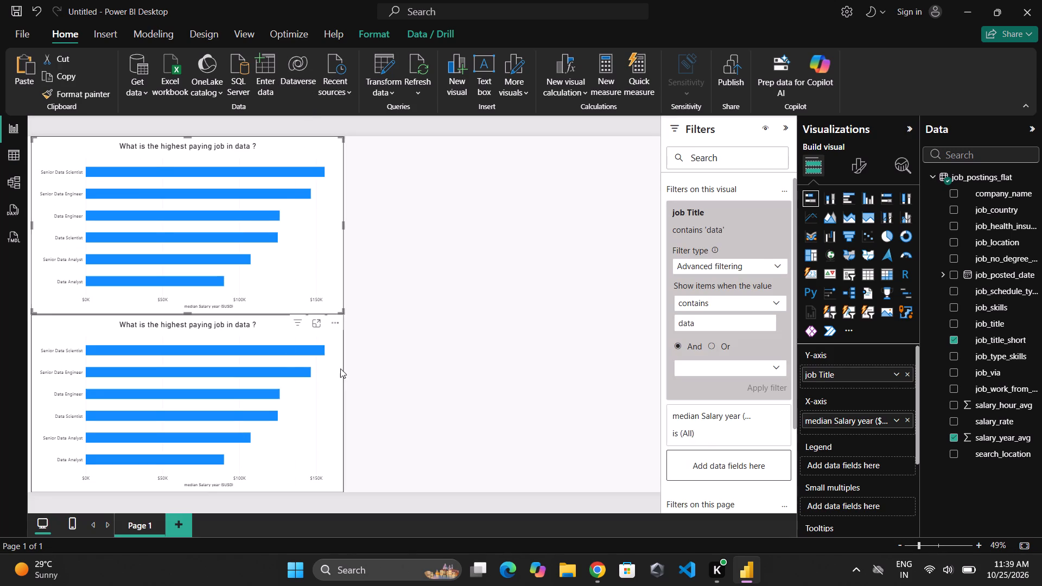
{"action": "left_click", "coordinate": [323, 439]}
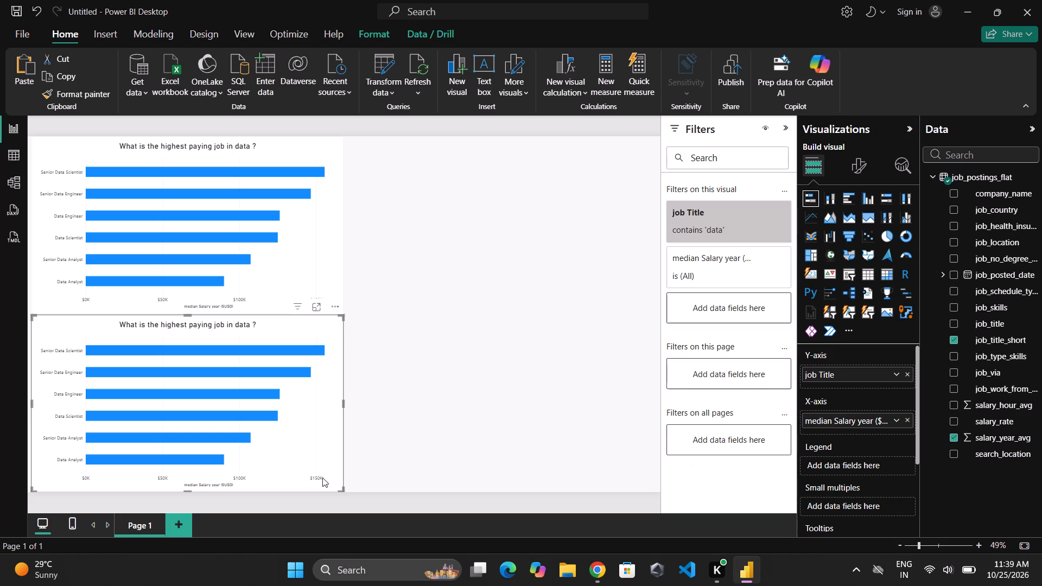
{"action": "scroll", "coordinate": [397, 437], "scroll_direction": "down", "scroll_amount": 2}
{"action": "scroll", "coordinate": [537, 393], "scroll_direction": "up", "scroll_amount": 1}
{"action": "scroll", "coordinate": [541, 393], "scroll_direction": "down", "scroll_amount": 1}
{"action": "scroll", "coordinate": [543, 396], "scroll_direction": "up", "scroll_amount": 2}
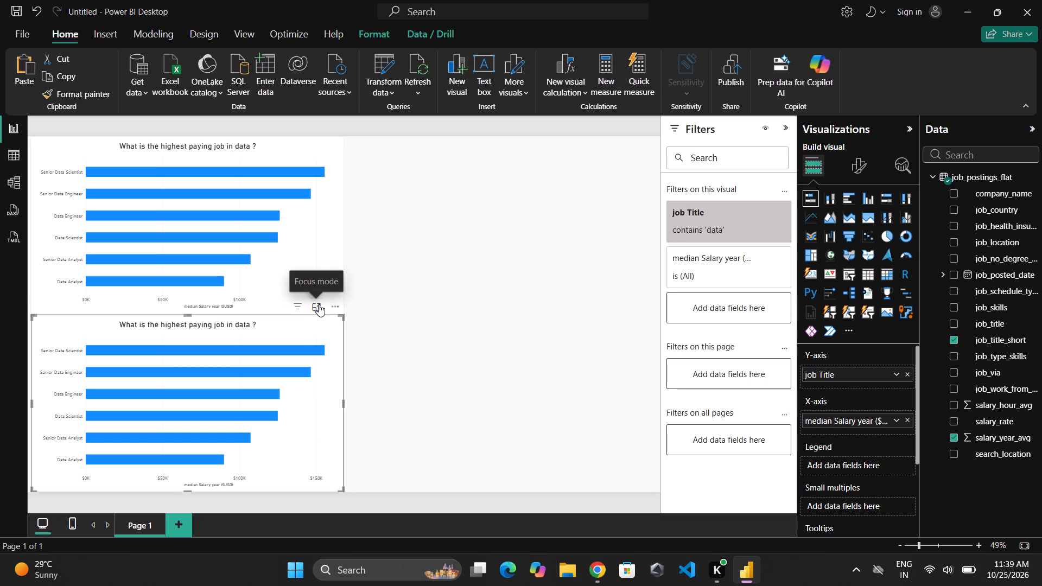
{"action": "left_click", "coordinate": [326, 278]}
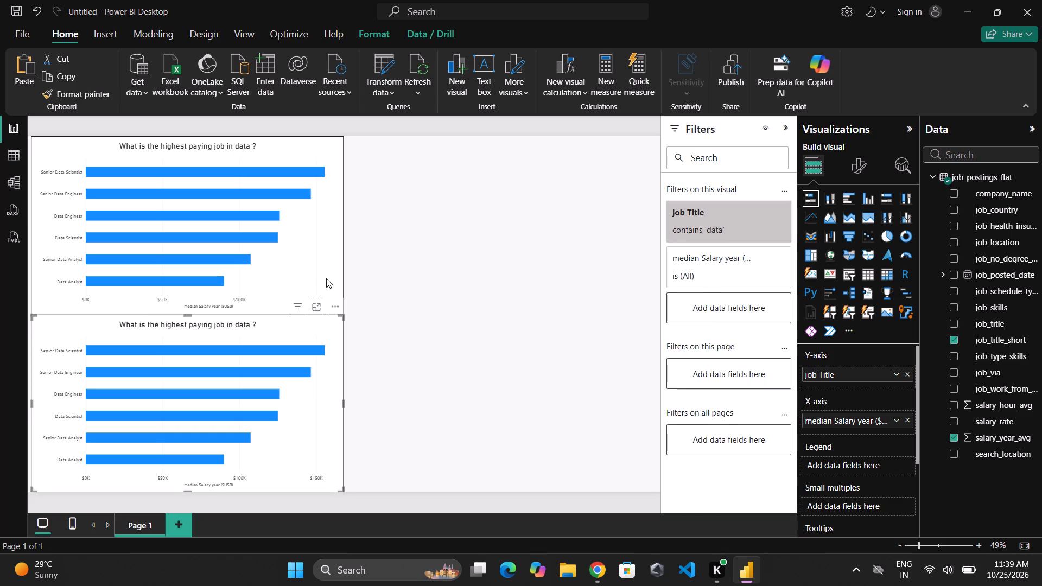
Open the lower copy of the bar chart in focus mode.
{"action": "left_click", "coordinate": [313, 398]}
{"action": "left_click", "coordinate": [317, 307]}
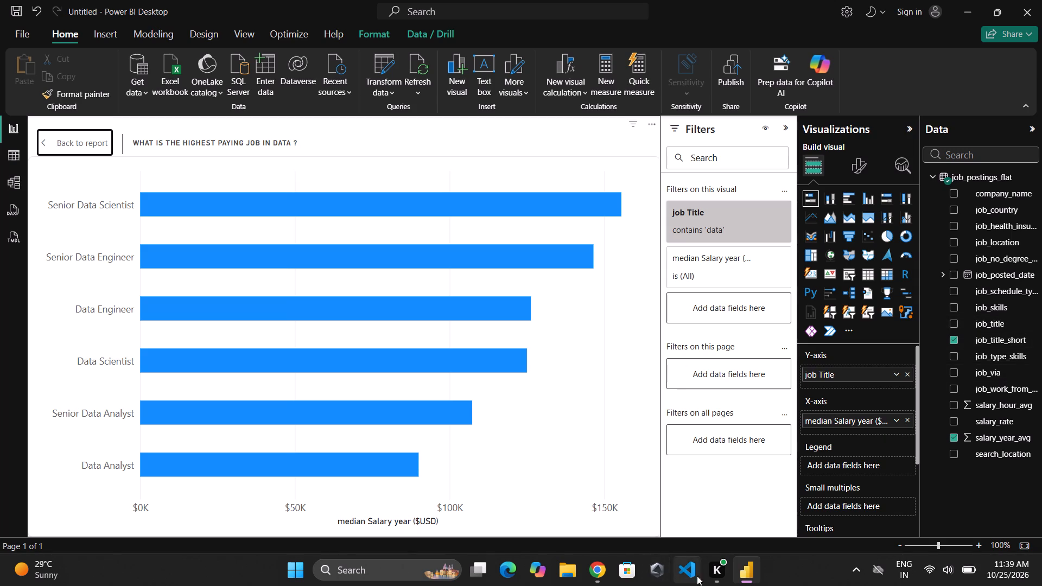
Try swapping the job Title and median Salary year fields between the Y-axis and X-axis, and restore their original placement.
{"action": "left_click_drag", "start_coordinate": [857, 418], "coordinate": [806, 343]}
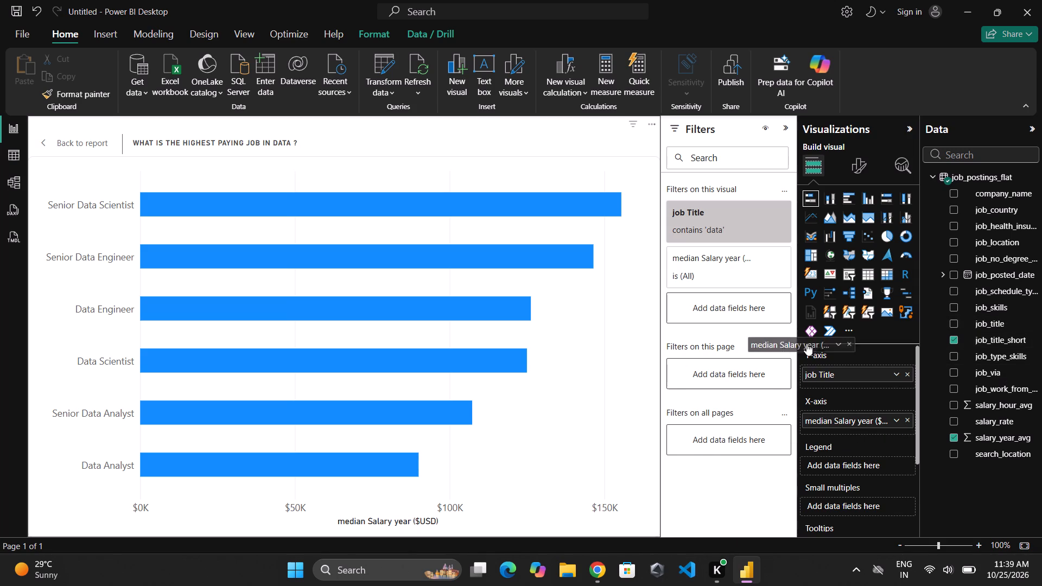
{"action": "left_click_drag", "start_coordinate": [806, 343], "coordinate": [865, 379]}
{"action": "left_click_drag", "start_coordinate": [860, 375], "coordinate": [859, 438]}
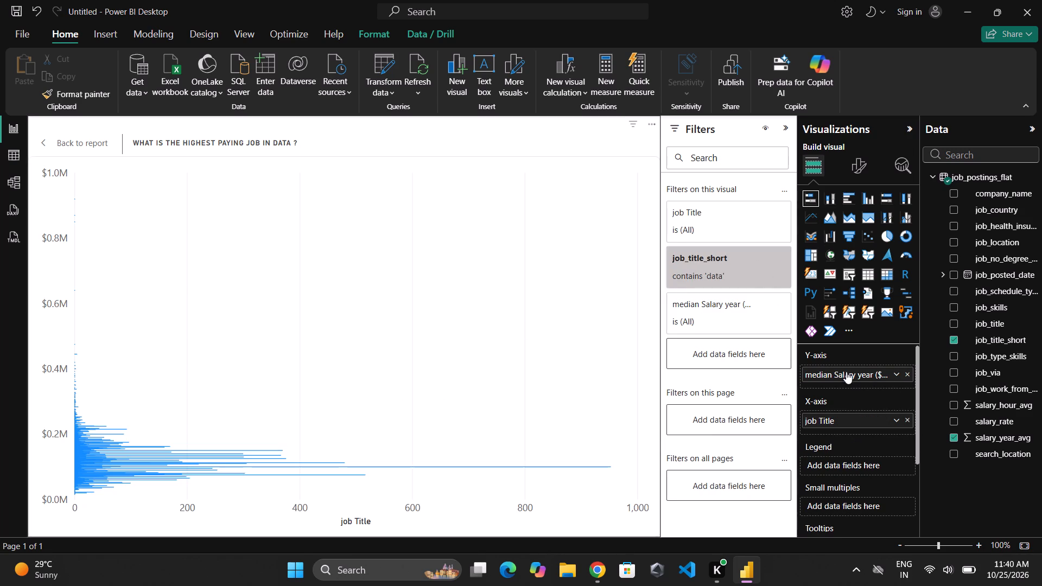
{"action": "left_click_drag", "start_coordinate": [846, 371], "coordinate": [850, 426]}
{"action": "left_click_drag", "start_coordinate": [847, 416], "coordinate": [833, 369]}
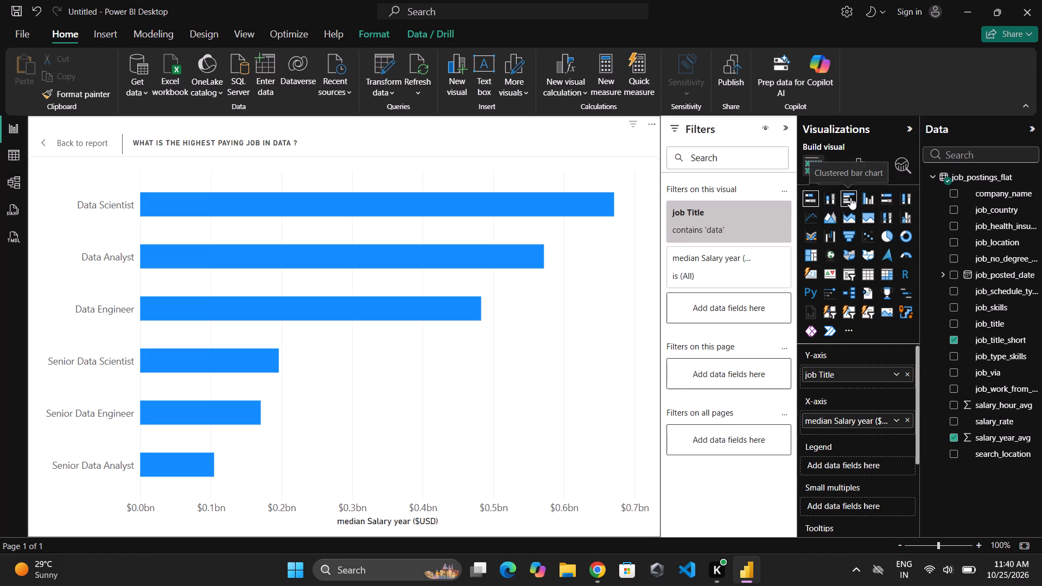
Change the copied bar chart to a clustered column chart.
{"action": "left_click", "coordinate": [864, 196]}
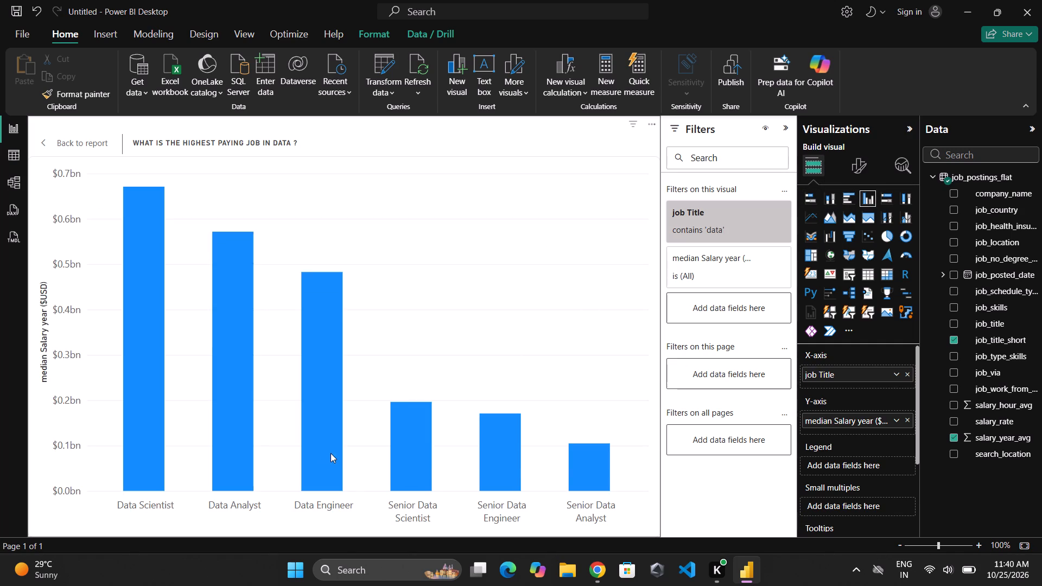
{"action": "scroll", "coordinate": [331, 453], "scroll_direction": "down", "scroll_amount": 1}
{"action": "scroll", "coordinate": [457, 454], "scroll_direction": "up", "scroll_amount": 1}
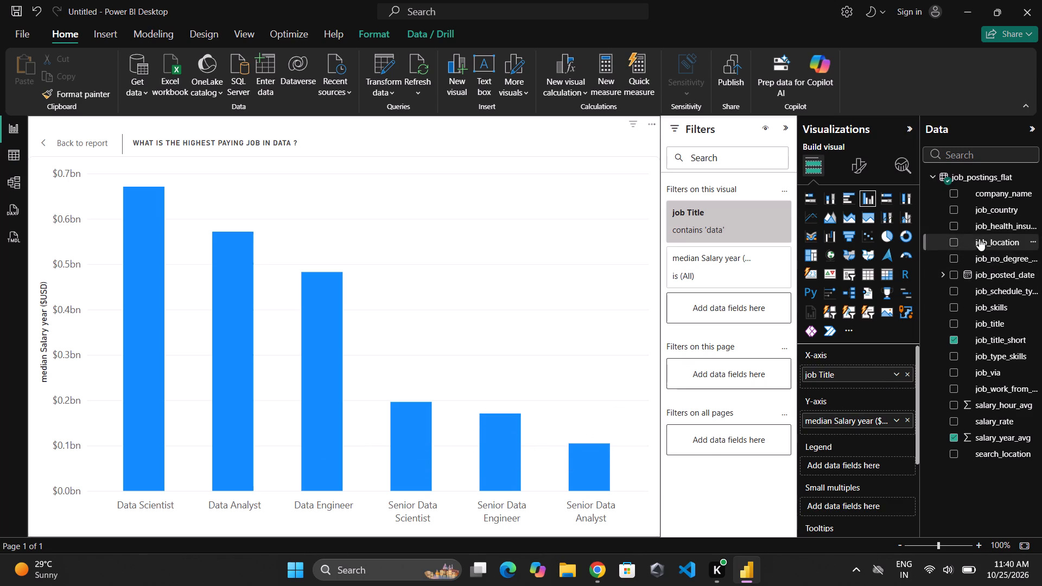
Add the job_country field to the column chart's X-axis, above job Title.
{"action": "left_click_drag", "start_coordinate": [969, 203], "coordinate": [881, 348]}
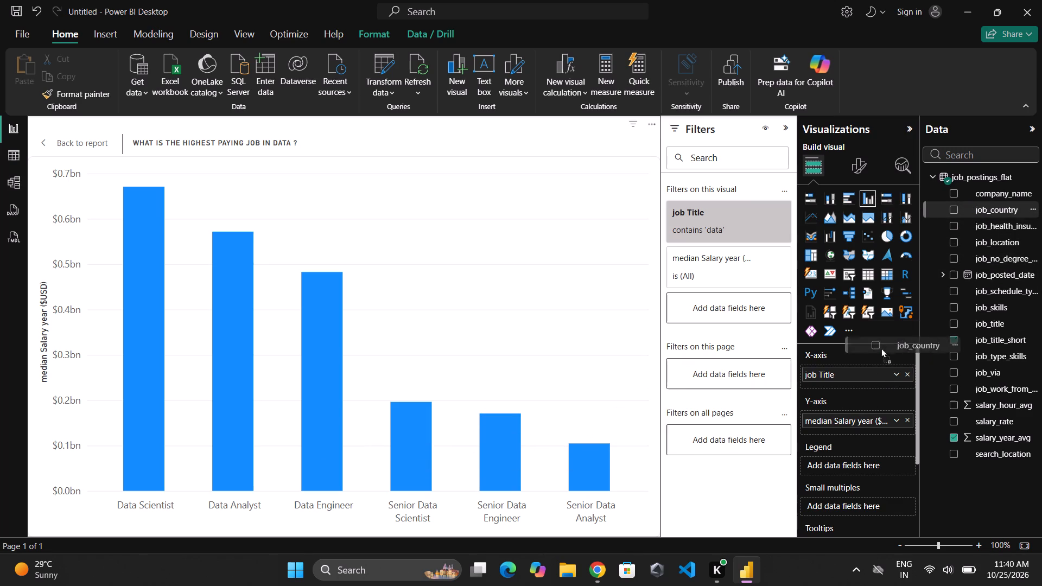
{"action": "left_click_drag", "start_coordinate": [881, 348], "coordinate": [840, 374]}
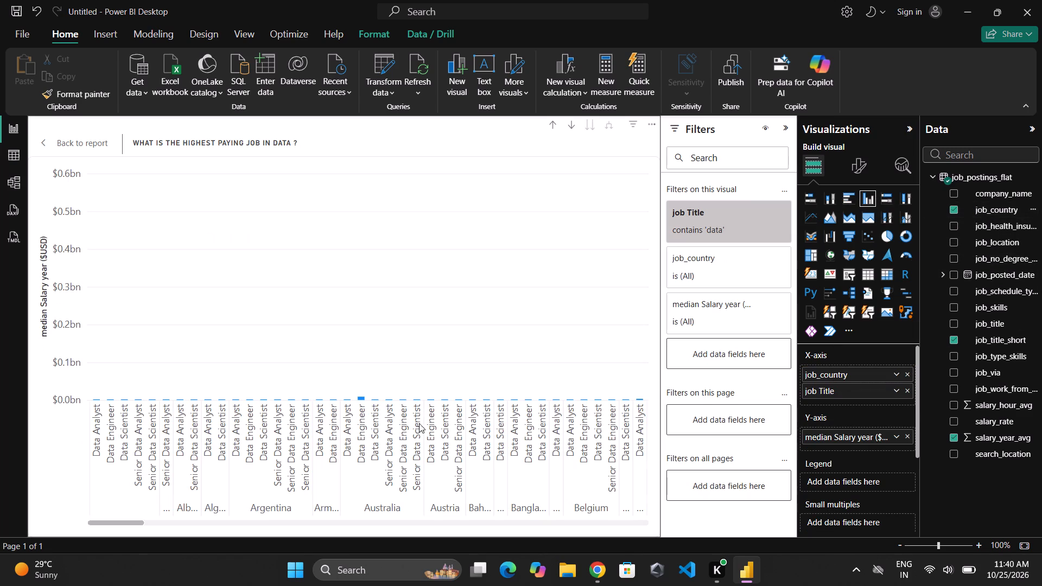
{"action": "scroll", "coordinate": [351, 398], "scroll_direction": "down", "scroll_amount": 2}
{"action": "scroll", "coordinate": [351, 398], "scroll_direction": "up", "scroll_amount": 2}
{"action": "scroll", "coordinate": [351, 398], "scroll_direction": "down", "scroll_amount": 1}
Switch to the course video in Chrome, watch in full screen where the job title field goes, replay that part and pause.
{"action": "left_click", "coordinate": [604, 574]}
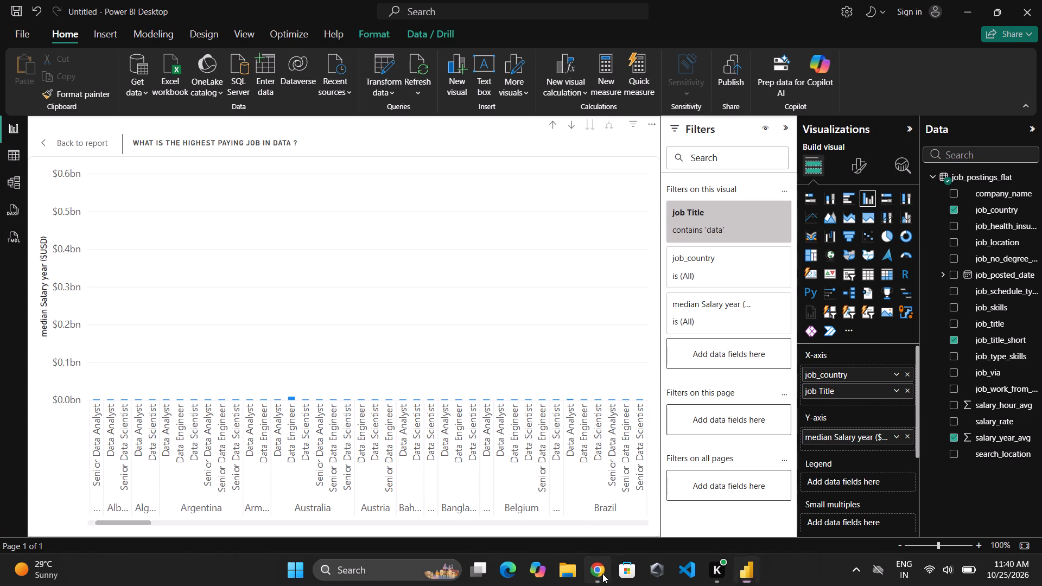
{"action": "left_click", "coordinate": [602, 569]}
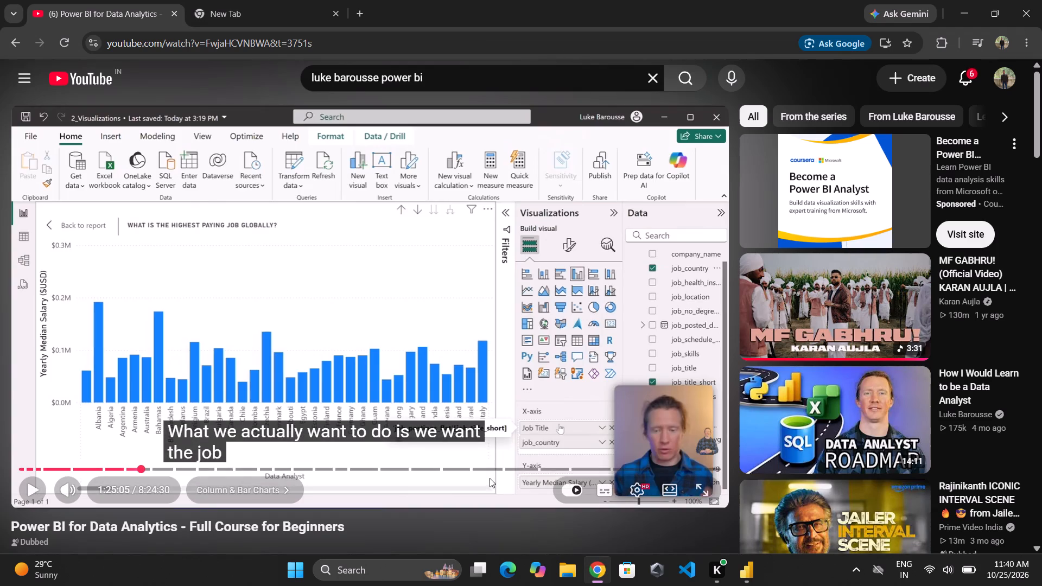
{"action": "left_click", "coordinate": [737, 573]}
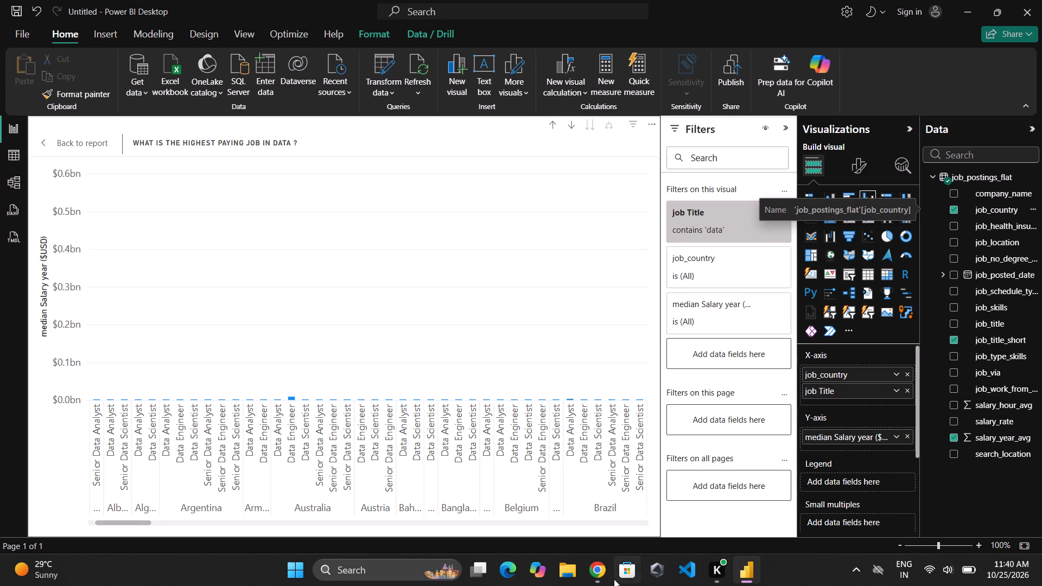
{"action": "left_click", "coordinate": [602, 578]}
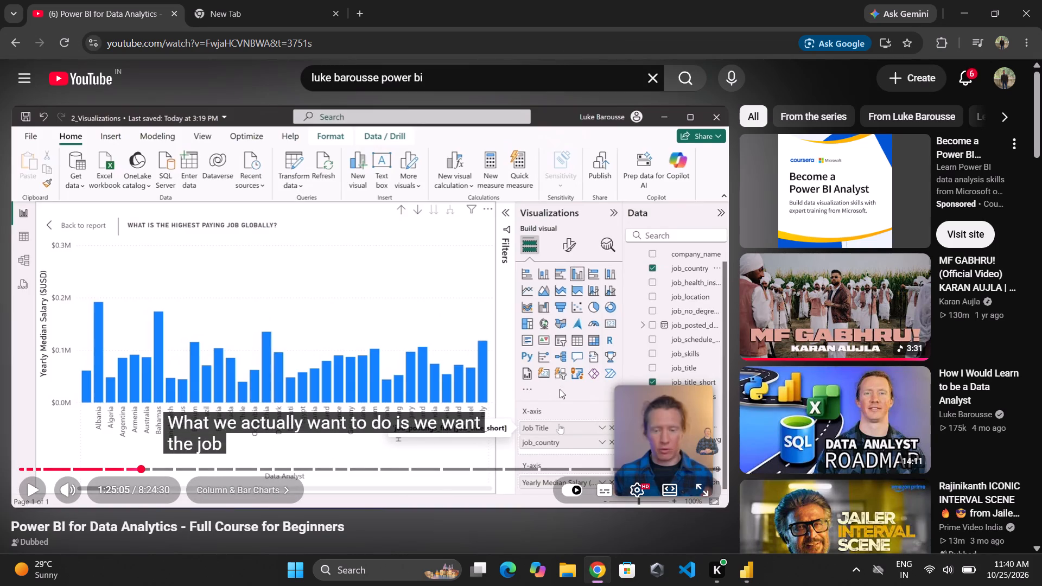
{"action": "left_click", "coordinate": [560, 389]}
{"action": "left_click", "coordinate": [702, 496]}
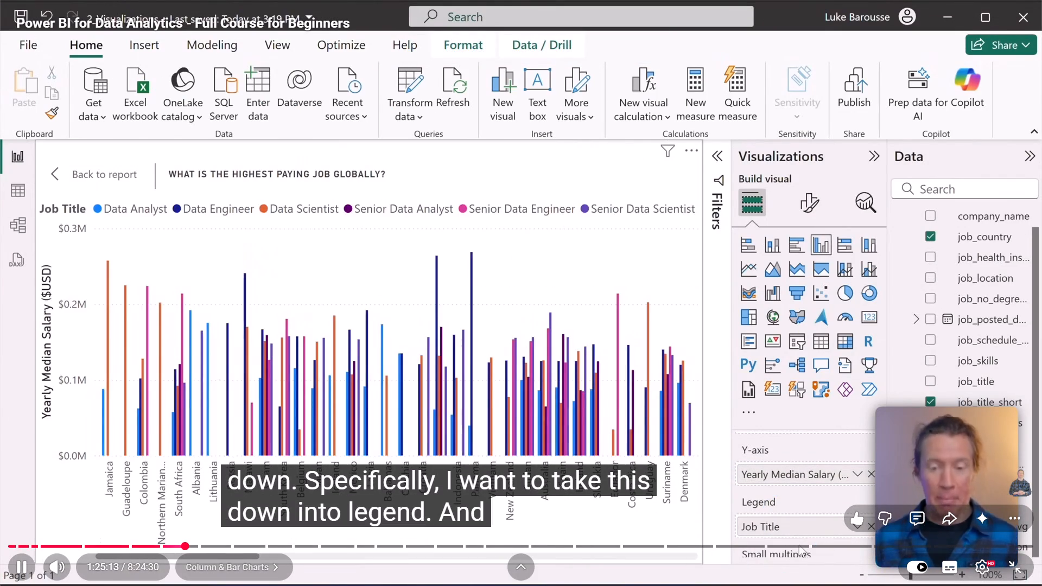
{"action": "key", "text": "Left"}
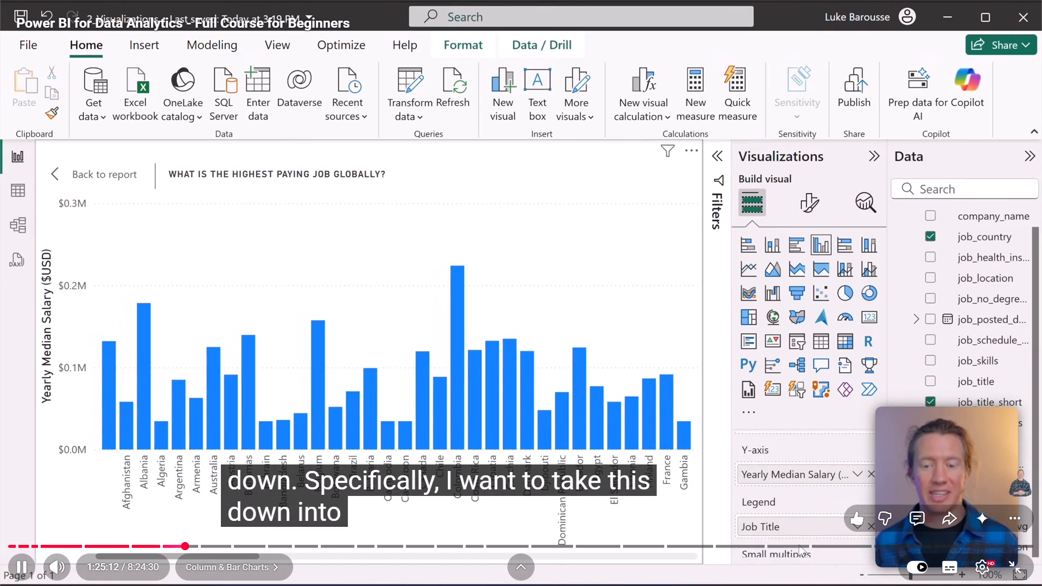
{"action": "key", "text": "Left"}
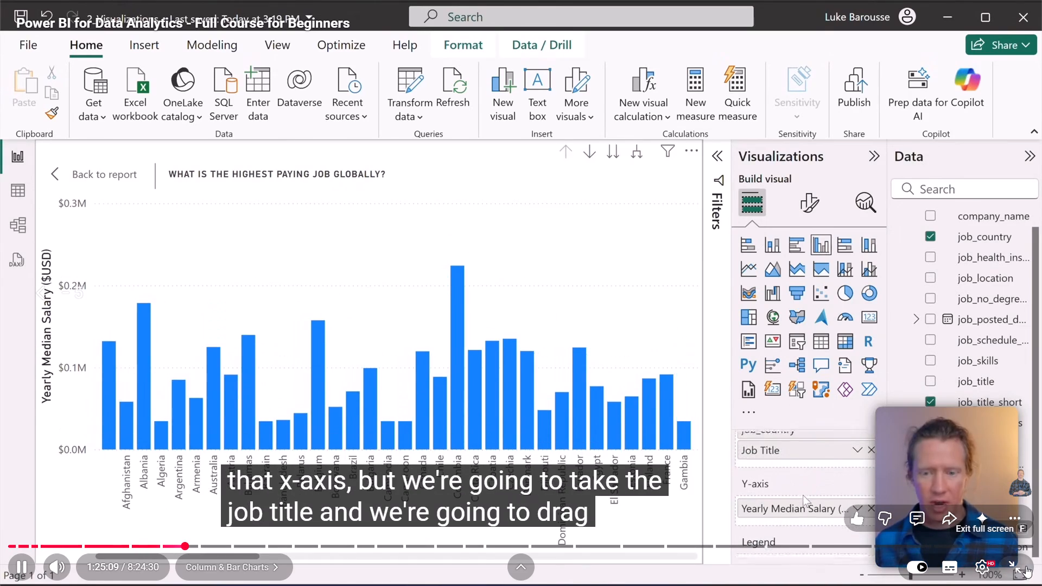
{"action": "key", "text": "space"}
{"action": "left_click", "coordinate": [1015, 565]}
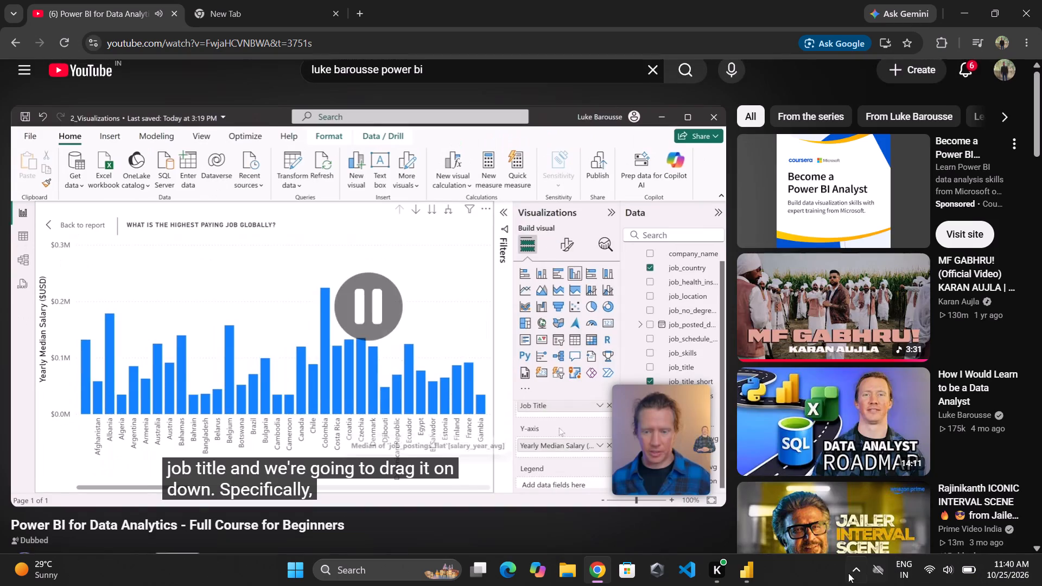
Back in Power BI Desktop, move the job Title field from the column chart's X-axis to the Legend.
{"action": "left_click", "coordinate": [749, 585]}
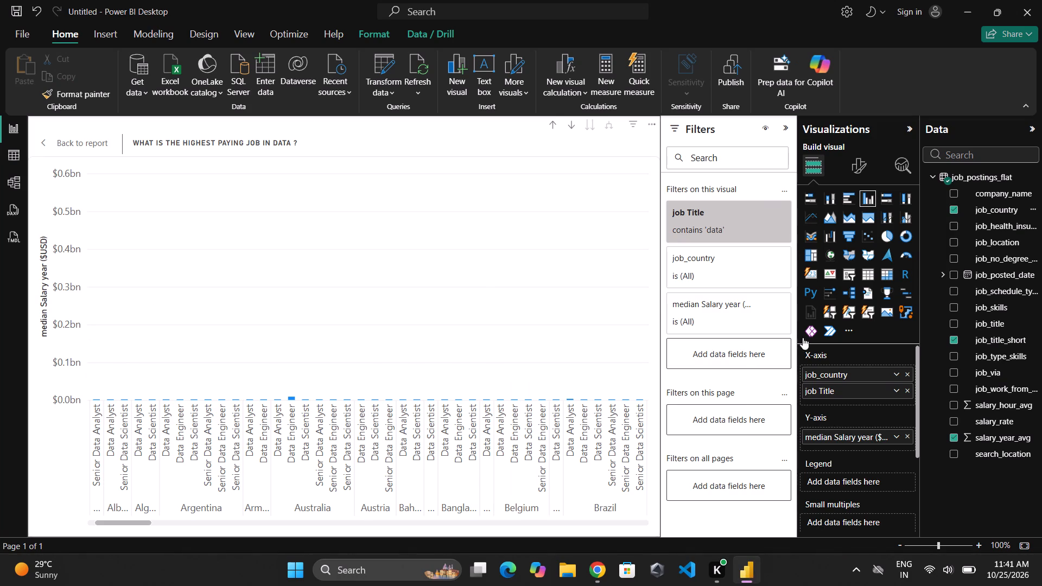
{"action": "left_click_drag", "start_coordinate": [828, 387], "coordinate": [836, 493]}
{"action": "left_click_drag", "start_coordinate": [836, 493], "coordinate": [835, 486]}
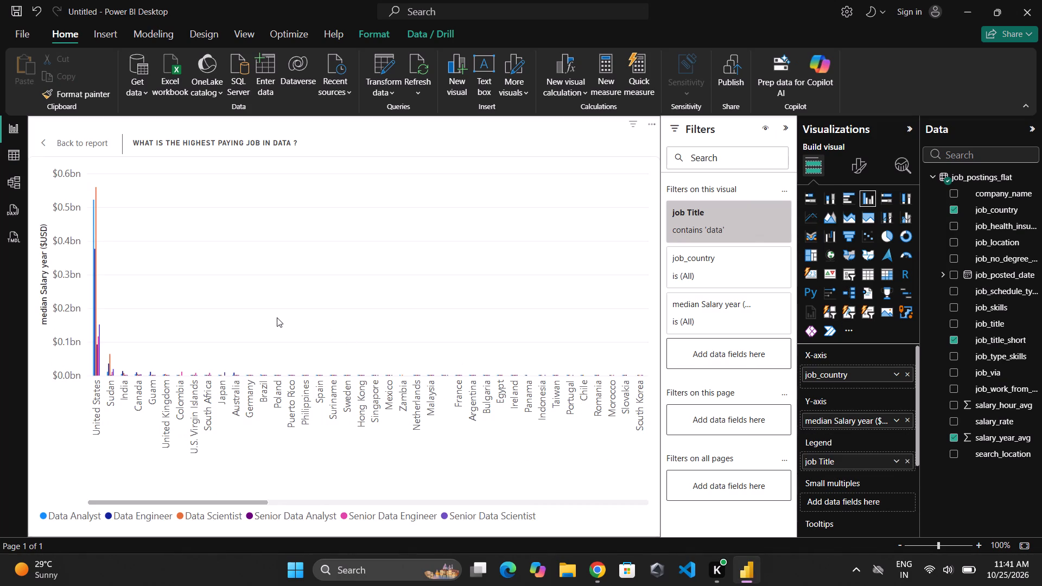
{"action": "scroll", "coordinate": [276, 317], "scroll_direction": "up", "scroll_amount": 2}
{"action": "scroll", "coordinate": [271, 315], "scroll_direction": "down", "scroll_amount": 1}
{"action": "scroll", "coordinate": [270, 315], "scroll_direction": "up", "scroll_amount": 2}
{"action": "scroll", "coordinate": [270, 315], "scroll_direction": "down", "scroll_amount": 1}
{"action": "scroll", "coordinate": [270, 315], "scroll_direction": "up", "scroll_amount": 1}
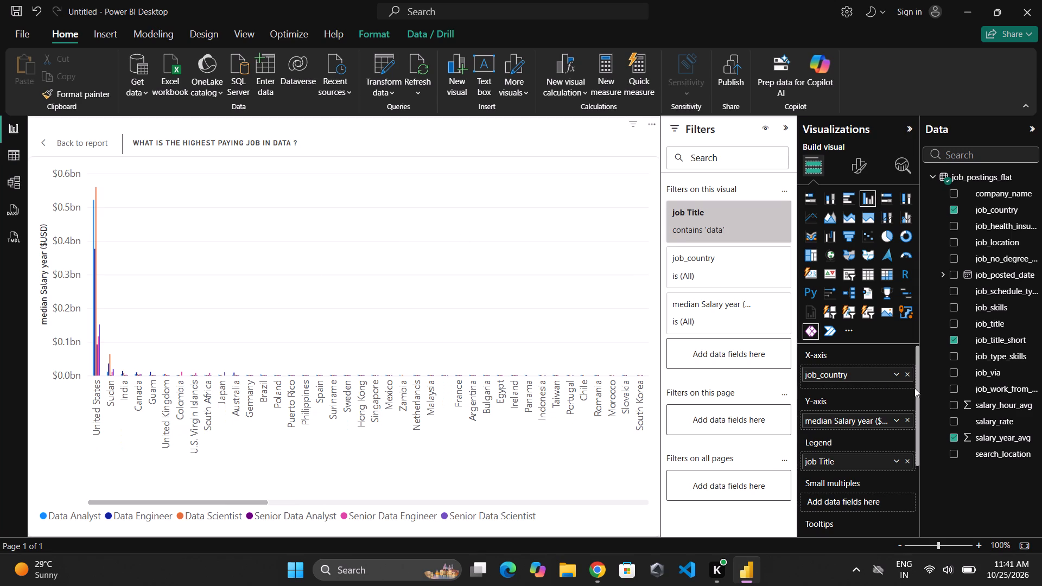
Change the column chart's title text to "What is the highest paying job globally ?".
{"action": "scroll", "coordinate": [862, 387], "scroll_direction": "up", "scroll_amount": 2}
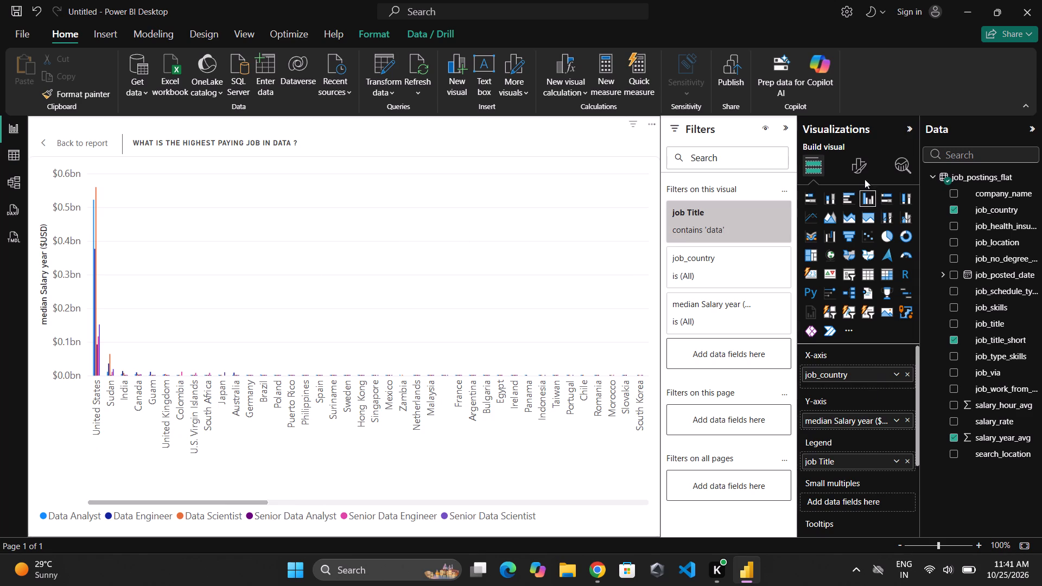
{"action": "left_click", "coordinate": [860, 168]}
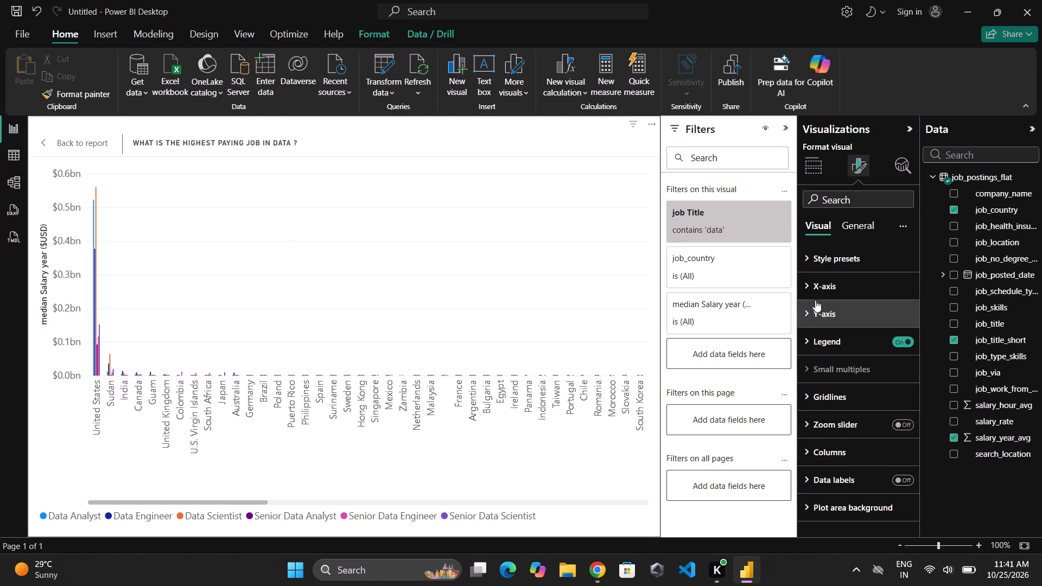
{"action": "left_click", "coordinate": [854, 227]}
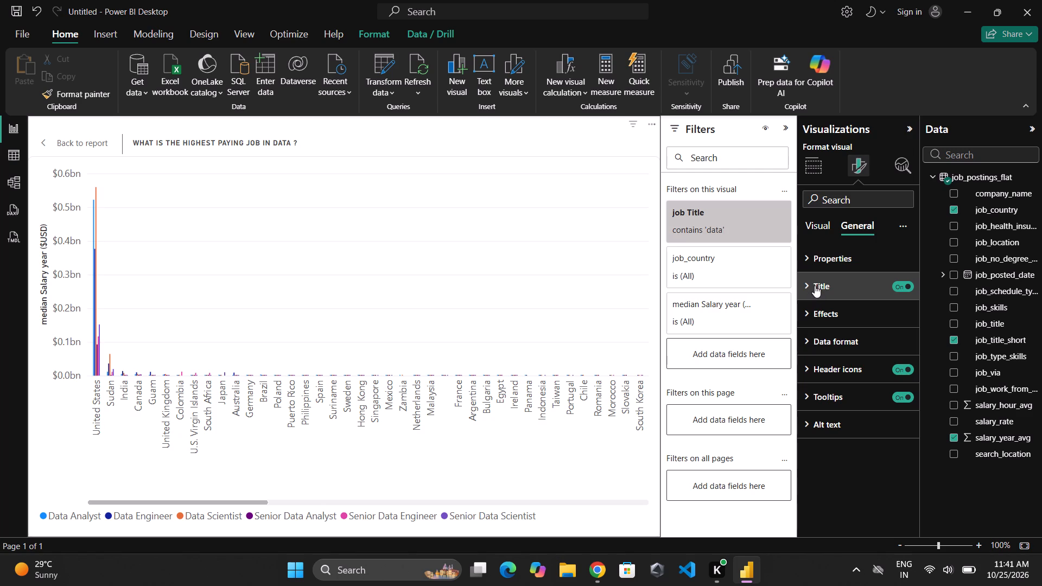
{"action": "left_click", "coordinate": [815, 285]}
{"action": "left_click_drag", "start_coordinate": [869, 358], "coordinate": [846, 356]}
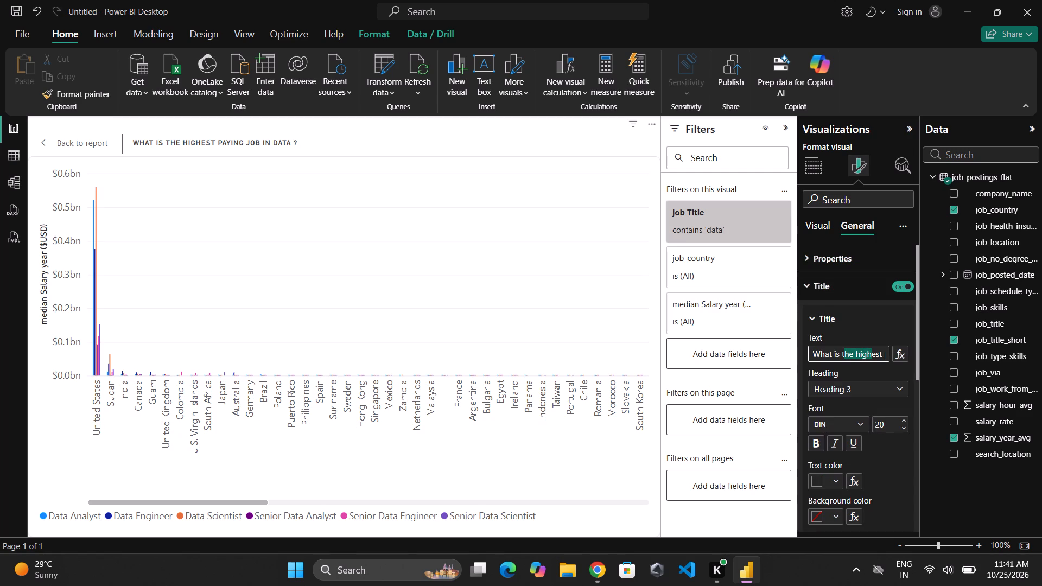
{"action": "left_click_drag", "start_coordinate": [846, 356], "coordinate": [838, 355]}
{"action": "left_click", "coordinate": [853, 351]}
{"action": "key", "text": "Right"}
{"action": "key", "text": "Right"}
{"action": "key", "text": "Right"}
{"action": "key", "text": "Right"}
{"action": "key", "text": "Right"}
{"action": "key", "text": "Right"}
{"action": "key", "text": "Right"}
{"action": "key", "text": "Right"}
{"action": "key", "text": "Right"}
{"action": "key", "text": "Right"}
{"action": "key", "text": "Right"}
{"action": "key", "text": "Right"}
{"action": "key", "text": "Right"}
{"action": "key", "text": "Right"}
{"action": "key", "text": "Right"}
{"action": "key", "text": "Right"}
{"action": "key", "text": "Right"}
{"action": "key", "text": "Right"}
{"action": "key", "text": "Right"}
{"action": "key", "text": "Right"}
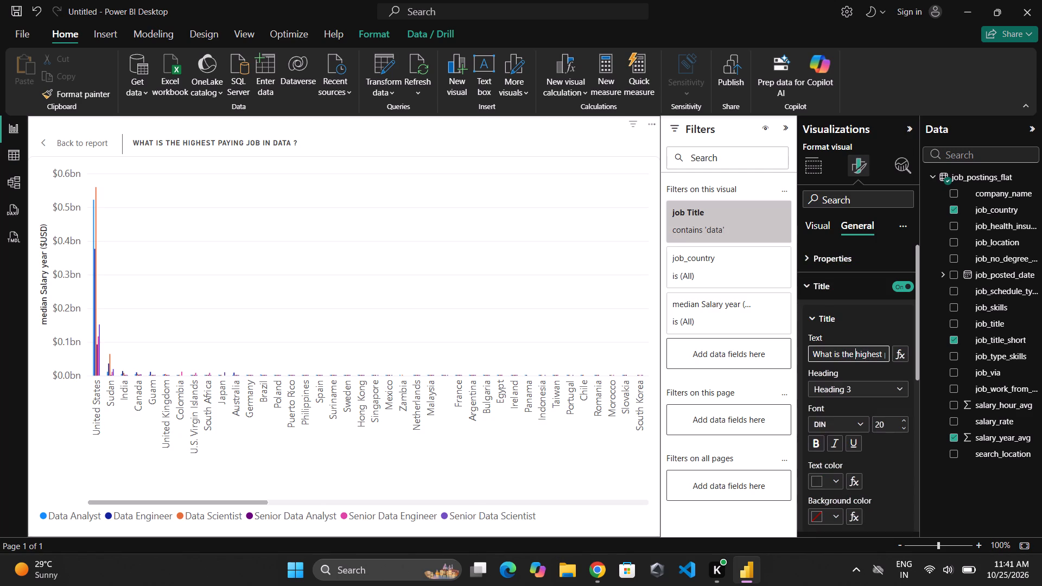
{"action": "key", "text": "Right"}
{"action": "key", "text": "Right"}
{"action": "key", "text": "Right"}
{"action": "key", "text": "Right"}
{"action": "key", "text": "Right"}
{"action": "key", "text": "Right"}
{"action": "key", "text": "Right"}
{"action": "key", "text": "Right"}
{"action": "key", "text": "Right"}
{"action": "key", "text": "Right"}
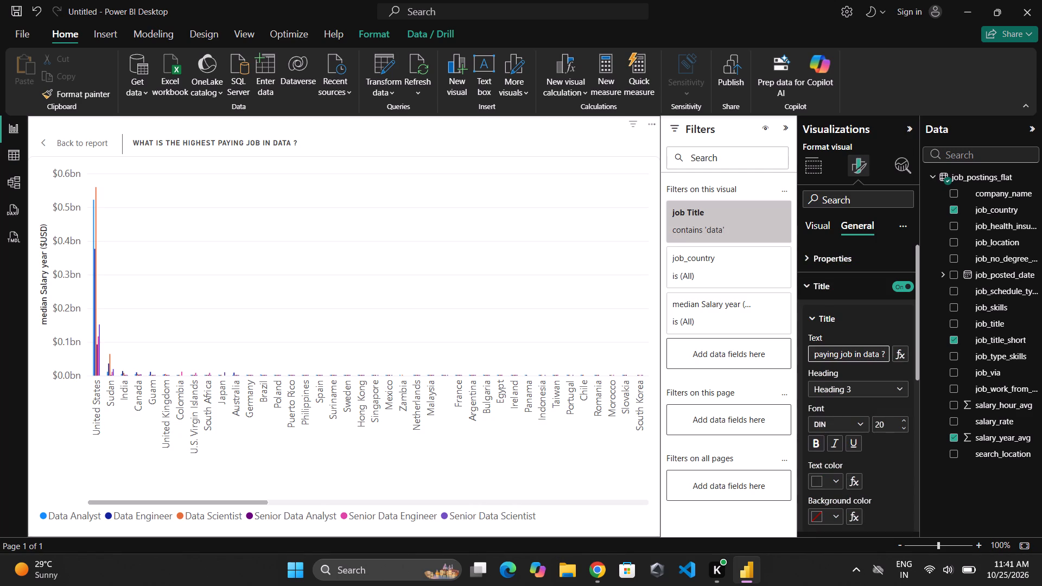
{"action": "key", "text": "Left"}
{"action": "key", "text": "Left"}
{"action": "key", "text": "BackSpace"}
{"action": "key", "text": "BackSpace"}
{"action": "key", "text": "BackSpace"}
{"action": "key", "text": "BackSpace"}
{"action": "key", "text": "BackSpace"}
{"action": "key", "text": "BackSpace"}
{"action": "key", "text": "BackSpace"}
{"action": "type", "text": "globally"}
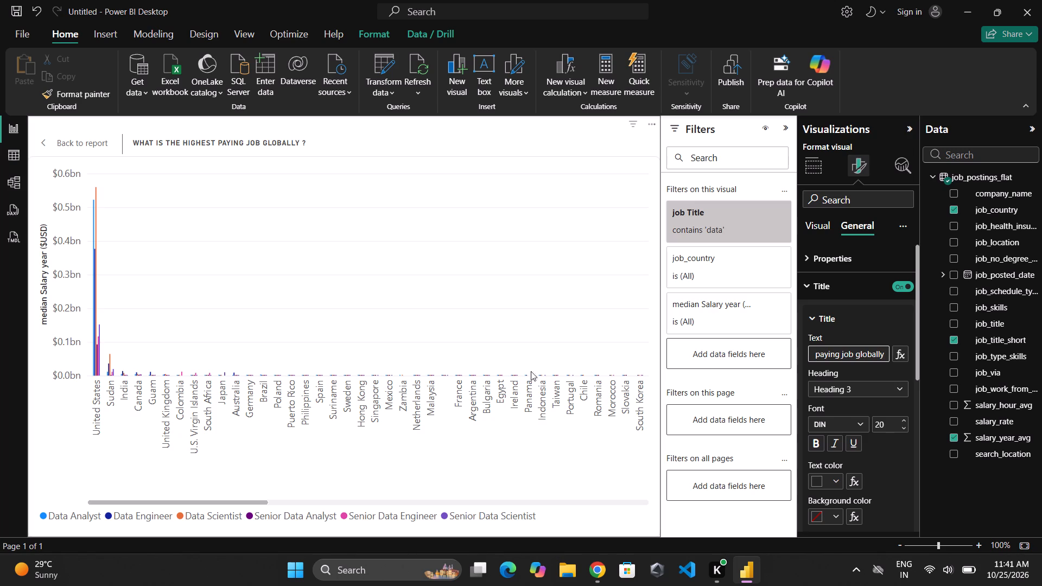
Compare the column chart with the instructor's version in the course video in Chrome, and return to Power BI Desktop.
{"action": "left_click", "coordinate": [599, 564]}
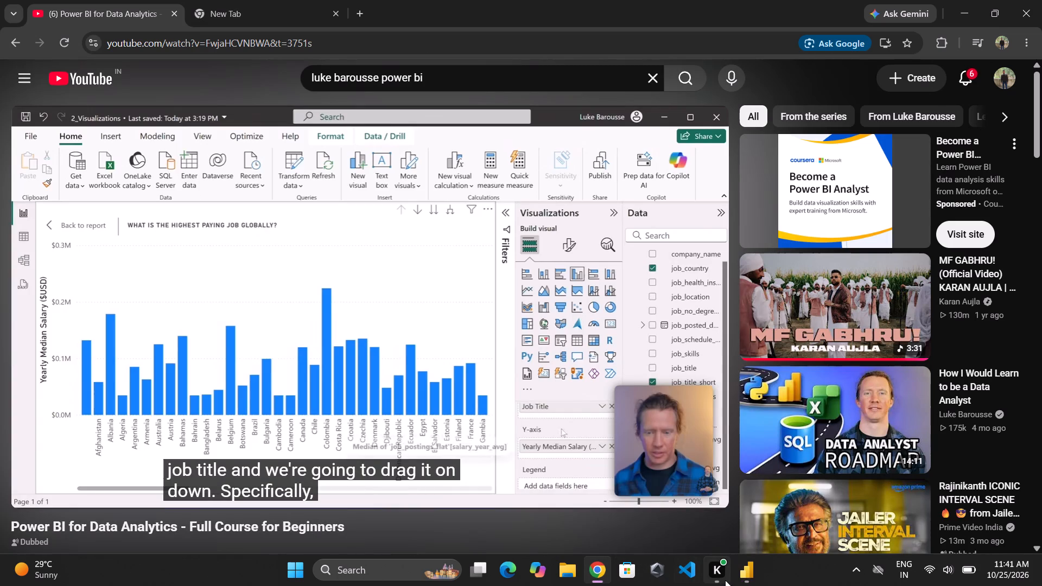
{"action": "left_click", "coordinate": [754, 575]}
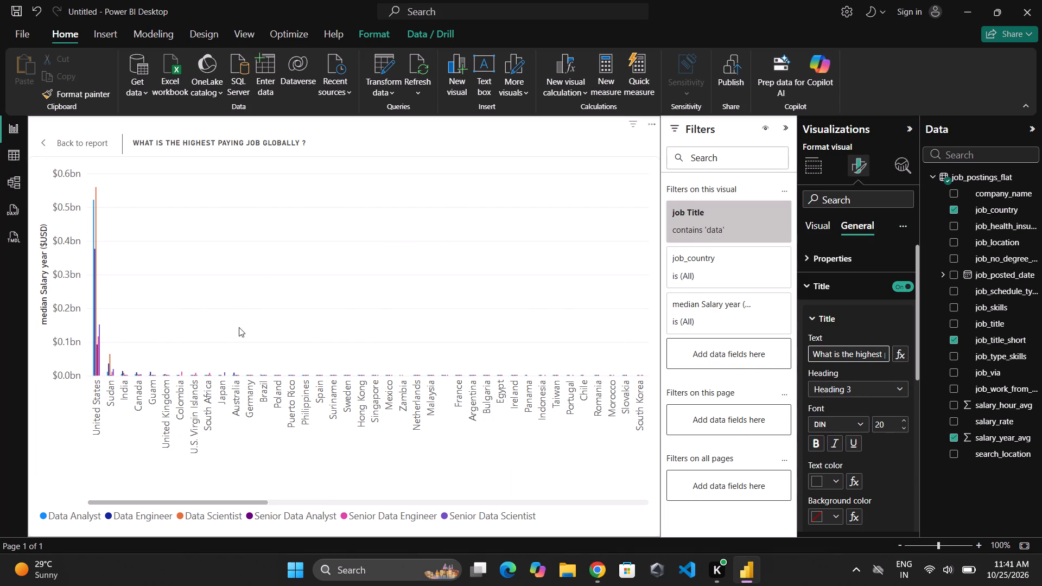
{"action": "left_click", "coordinate": [594, 579]}
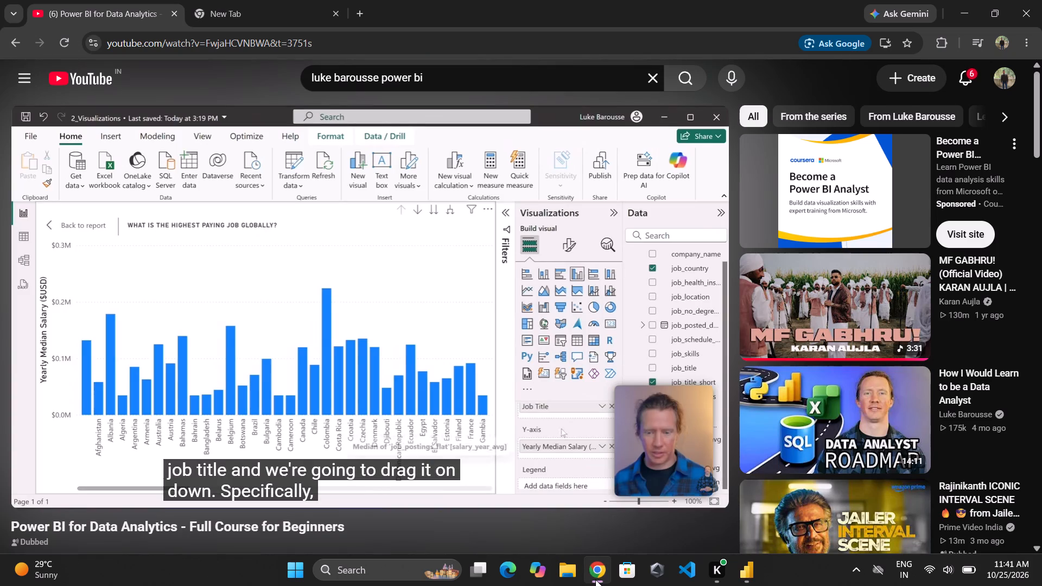
{"action": "left_click", "coordinate": [755, 581]}
Look through the column chart's general and visual formatting options.
{"action": "scroll", "coordinate": [883, 437], "scroll_direction": "down", "scroll_amount": 1}
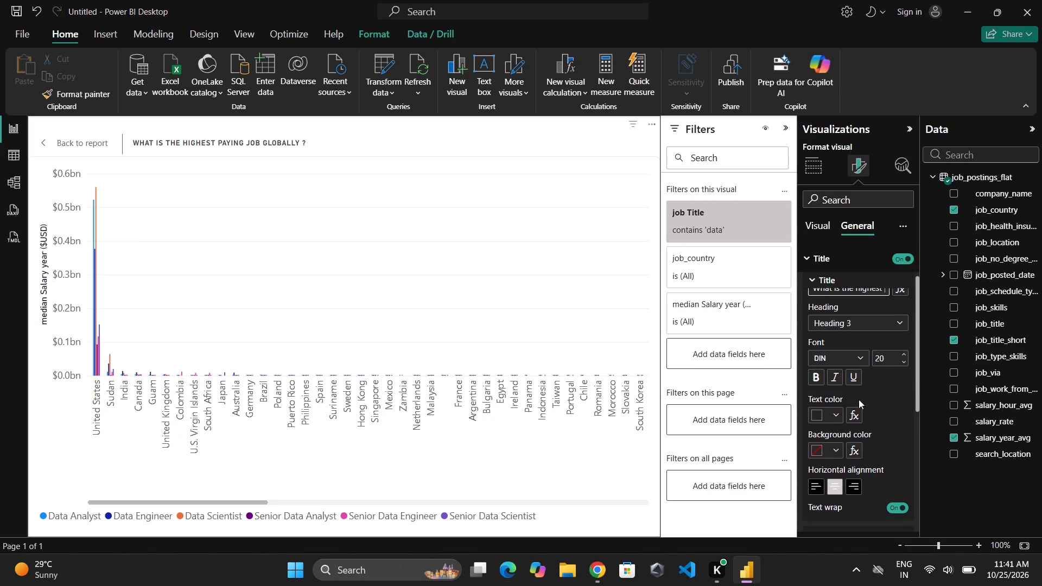
{"action": "scroll", "coordinate": [859, 379], "scroll_direction": "down", "scroll_amount": 2}
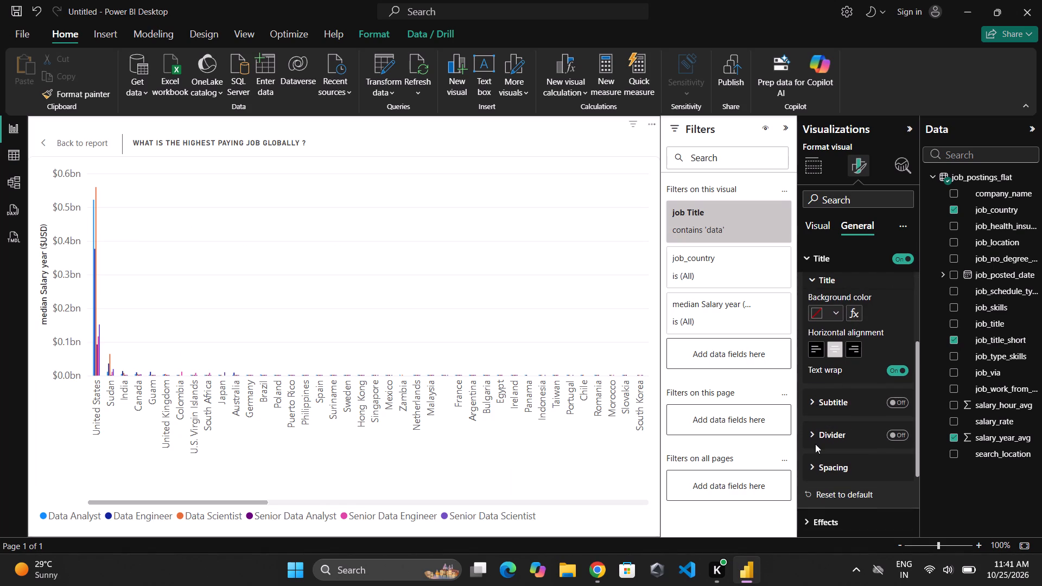
{"action": "scroll", "coordinate": [815, 444], "scroll_direction": "down", "scroll_amount": 4}
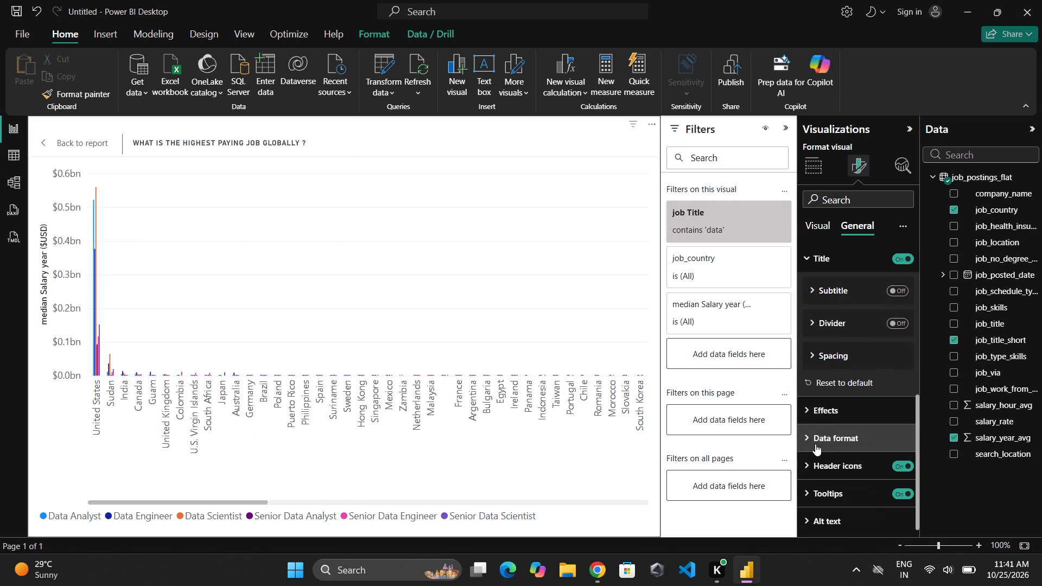
{"action": "scroll", "coordinate": [815, 444], "scroll_direction": "up", "scroll_amount": 4}
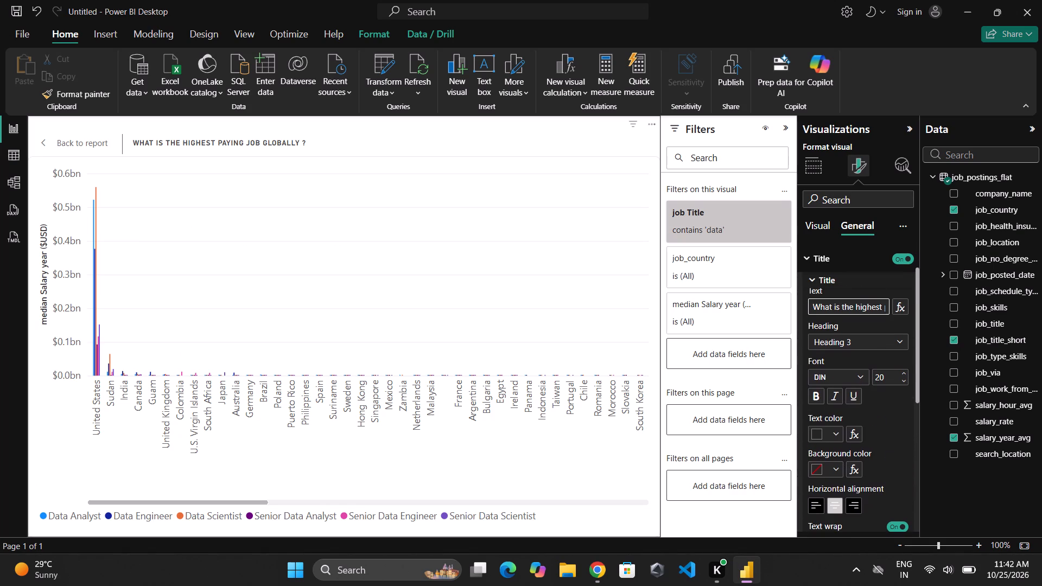
{"action": "scroll", "coordinate": [837, 450], "scroll_direction": "up", "scroll_amount": 9}
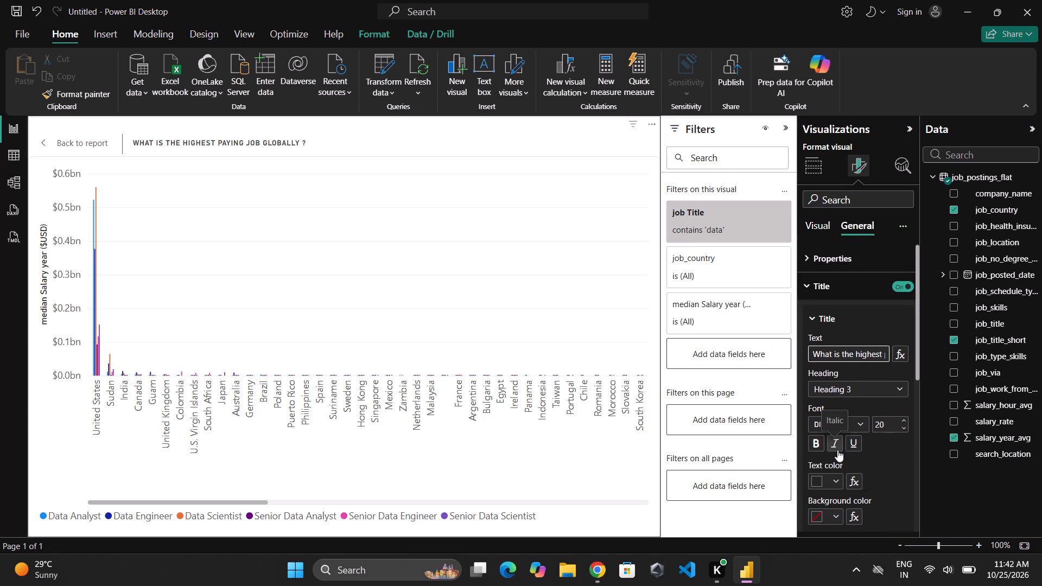
{"action": "scroll", "coordinate": [837, 450], "scroll_direction": "up", "scroll_amount": 7}
{"action": "left_click", "coordinate": [821, 221]}
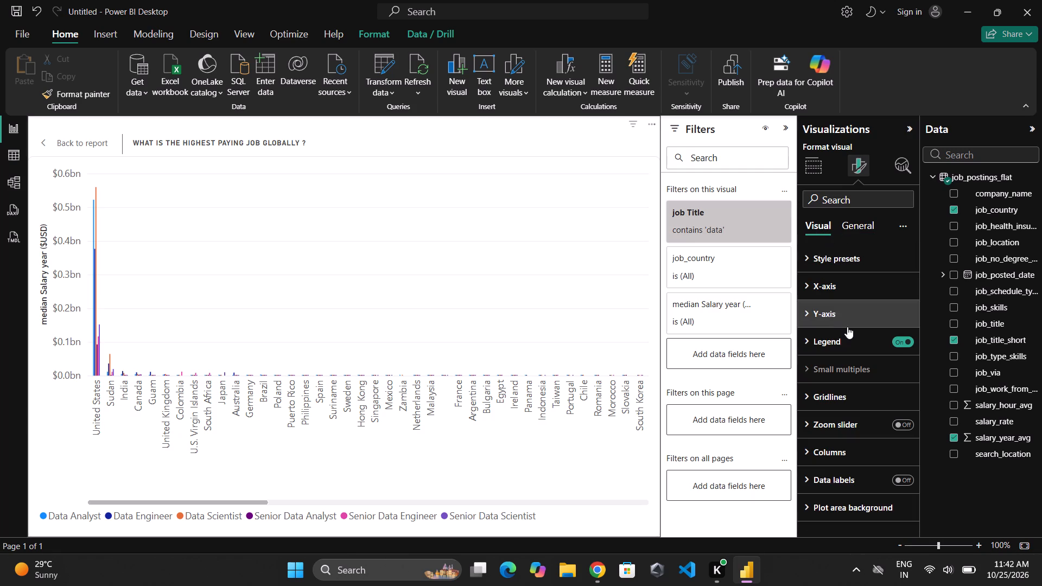
{"action": "scroll", "coordinate": [843, 351], "scroll_direction": "down", "scroll_amount": 1}
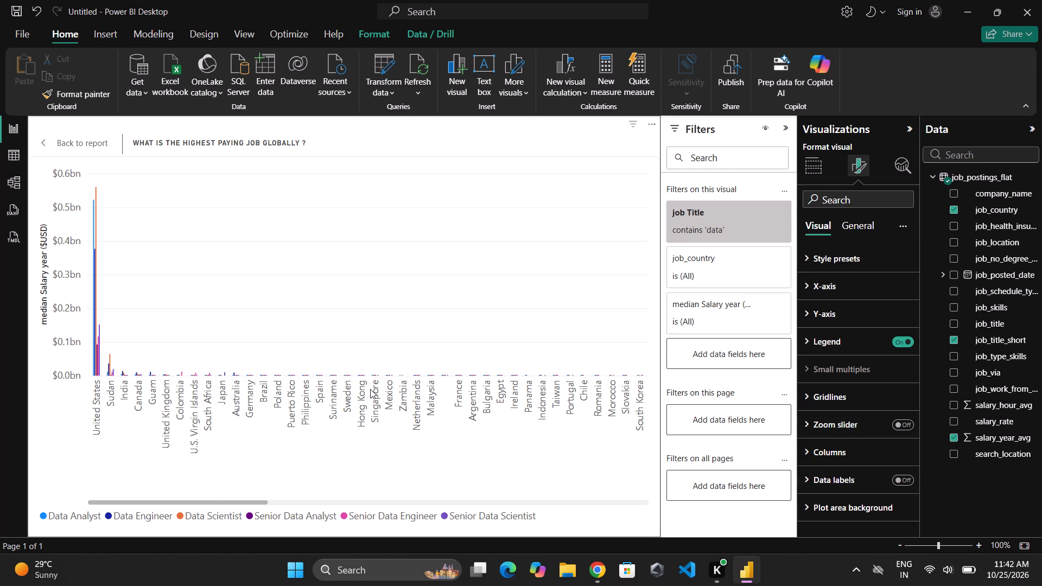
Leave the column chart's focus mode and zoom the report page to 48% to view both charts together.
{"action": "left_click", "coordinate": [950, 543]}
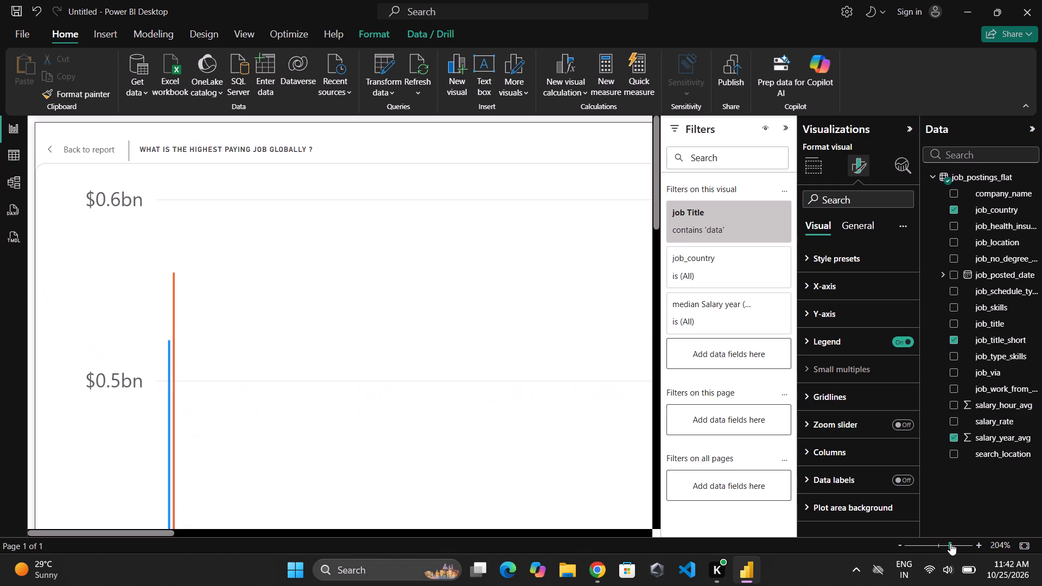
{"action": "left_click", "coordinate": [928, 546]}
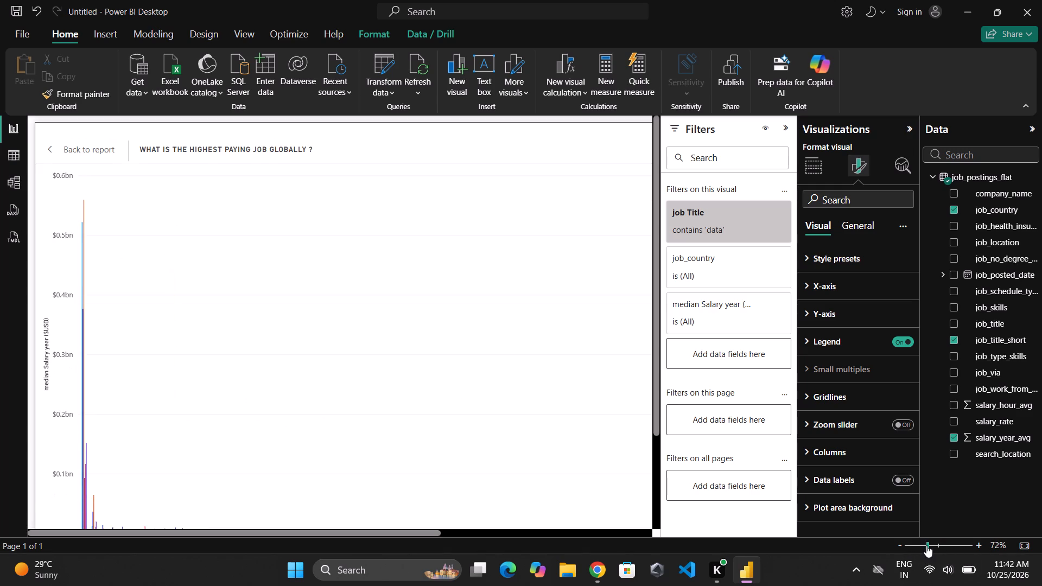
{"action": "left_click", "coordinate": [920, 545]}
{"action": "left_click", "coordinate": [911, 546]}
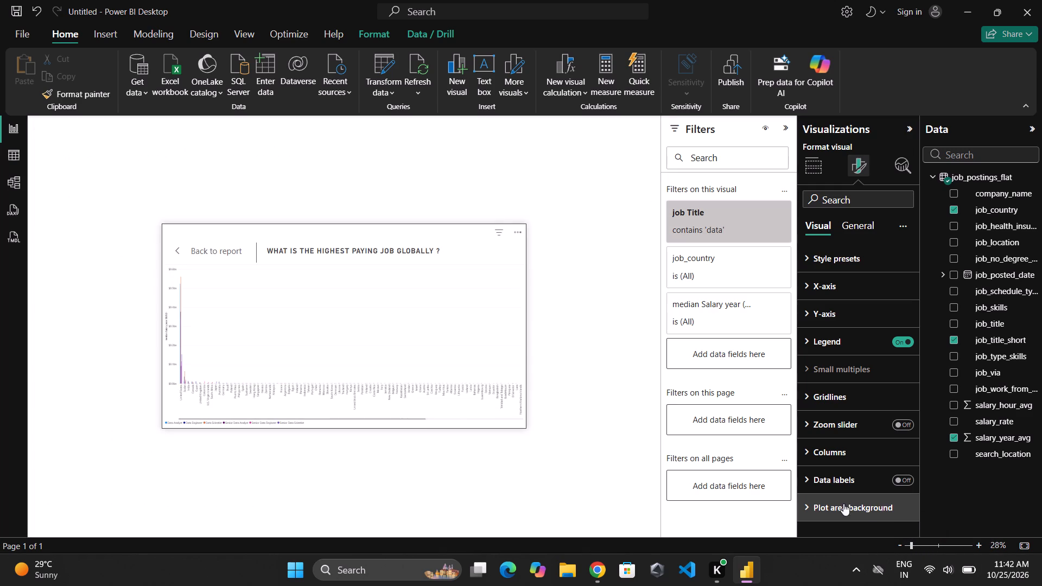
{"action": "left_click", "coordinate": [925, 538]}
{"action": "left_click", "coordinate": [924, 543]}
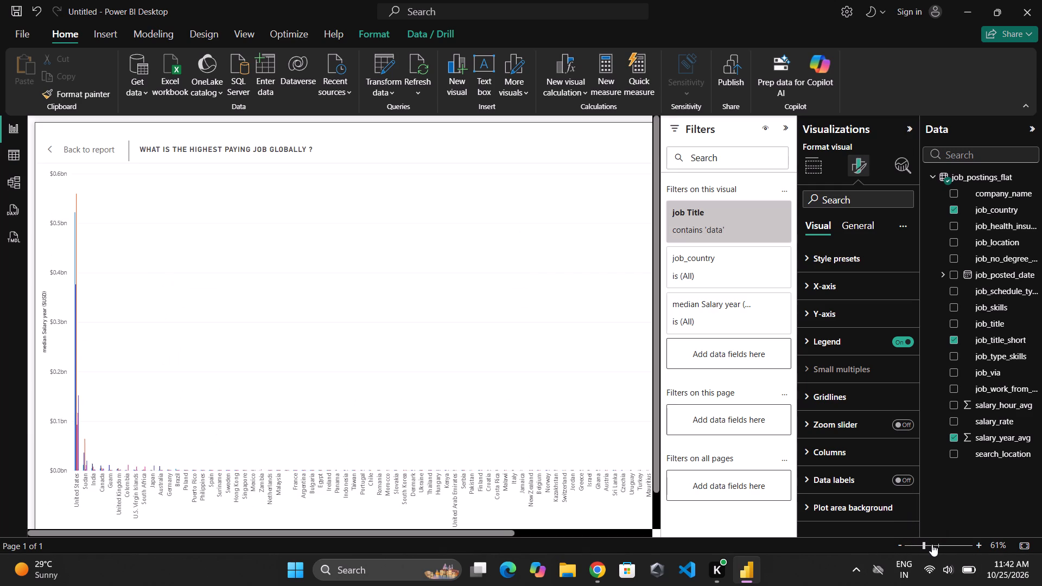
{"action": "left_click", "coordinate": [74, 143]}
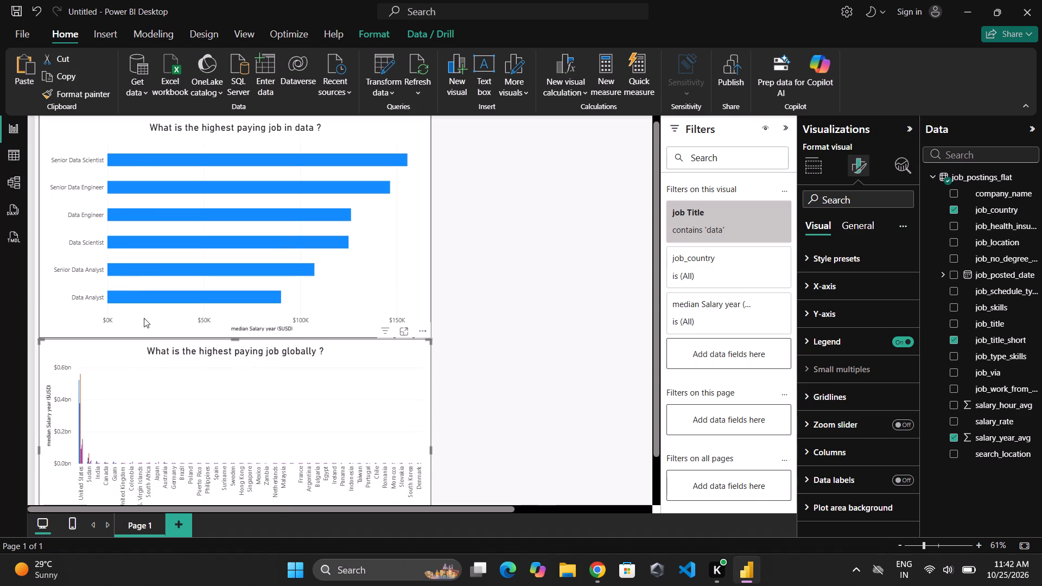
{"action": "left_click", "coordinate": [147, 374]}
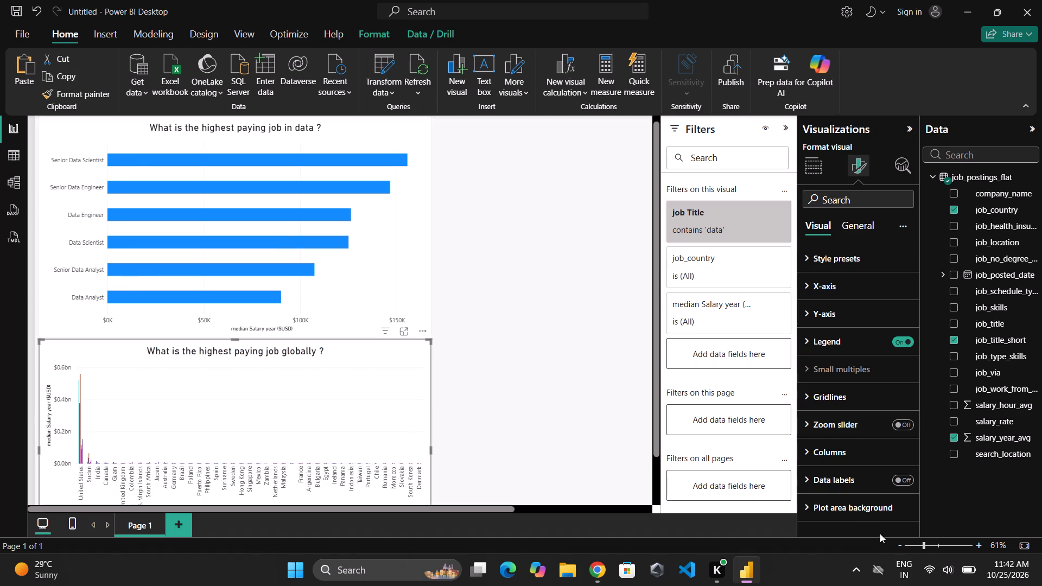
{"action": "left_click_drag", "start_coordinate": [925, 546], "coordinate": [912, 547]}
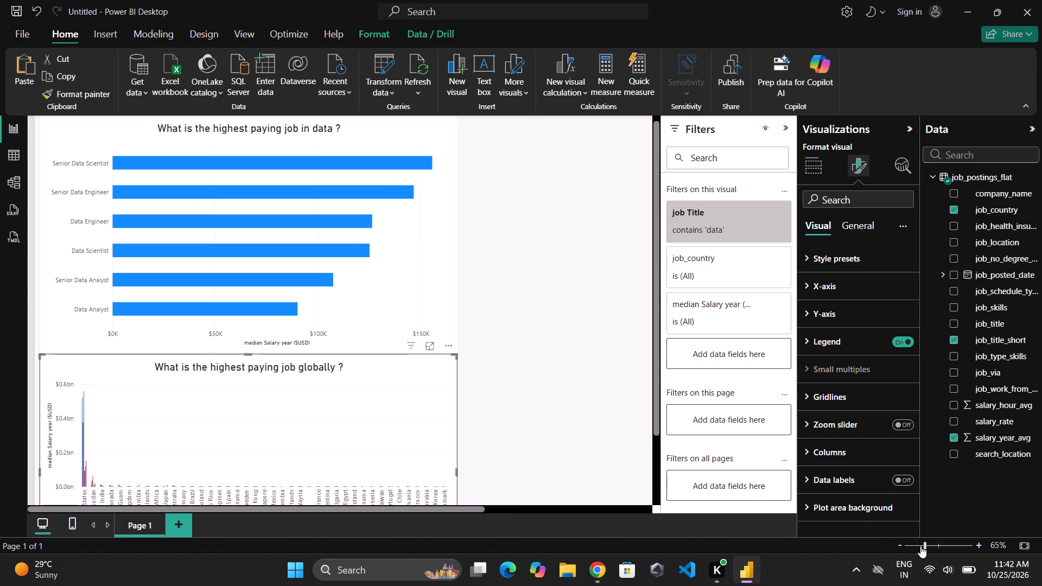
{"action": "left_click_drag", "start_coordinate": [924, 543], "coordinate": [917, 544]}
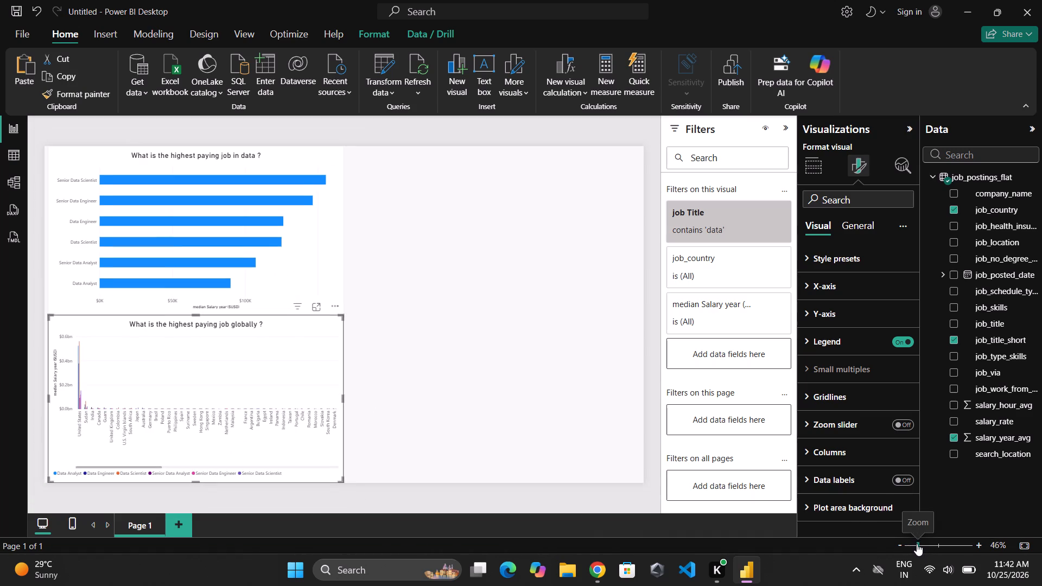
{"action": "left_click_drag", "start_coordinate": [917, 544], "coordinate": [917, 543]}
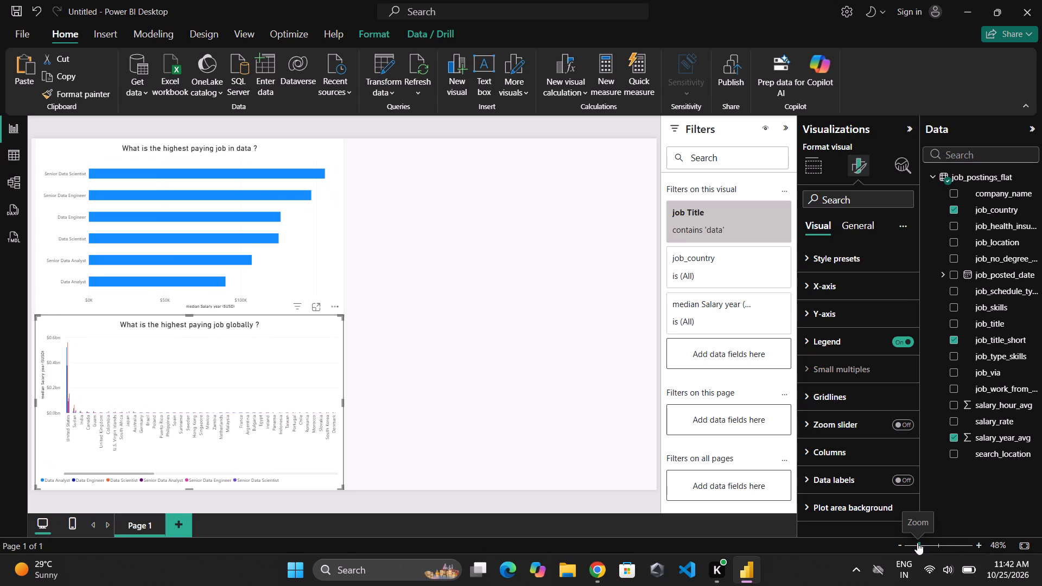
{"action": "left_click_drag", "start_coordinate": [917, 543], "coordinate": [914, 544]}
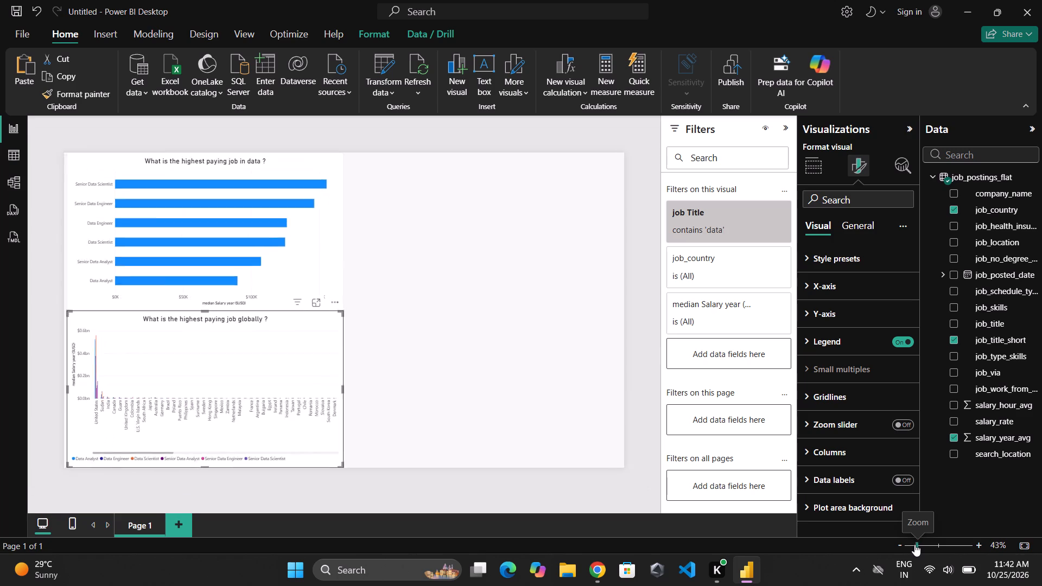
{"action": "left_click_drag", "start_coordinate": [914, 544], "coordinate": [917, 544]}
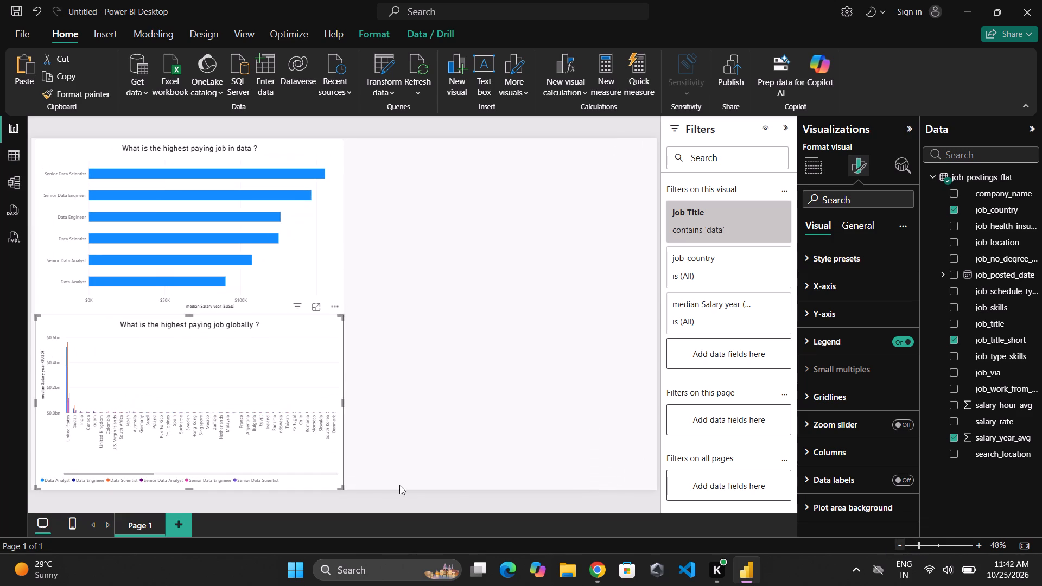
Open the global column chart in focus mode again and examine the salary columns across its countries.
{"action": "left_click", "coordinate": [153, 412]}
{"action": "left_click", "coordinate": [315, 309]}
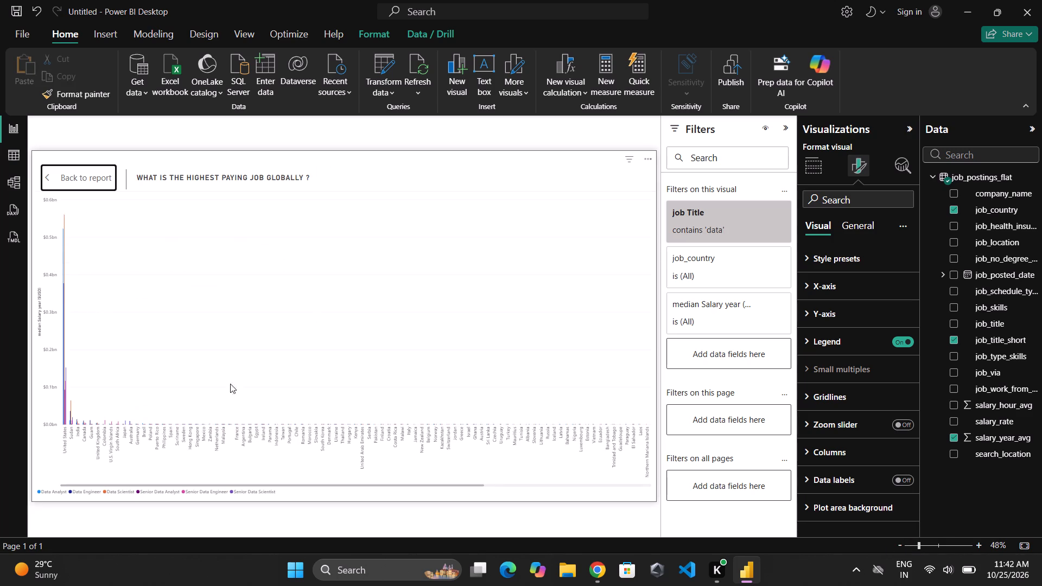
{"action": "scroll", "coordinate": [288, 415], "scroll_direction": "up", "scroll_amount": 5}
{"action": "scroll", "coordinate": [288, 415], "scroll_direction": "down", "scroll_amount": 4}
{"action": "scroll", "coordinate": [288, 415], "scroll_direction": "up", "scroll_amount": 6}
{"action": "scroll", "coordinate": [288, 415], "scroll_direction": "down", "scroll_amount": 5}
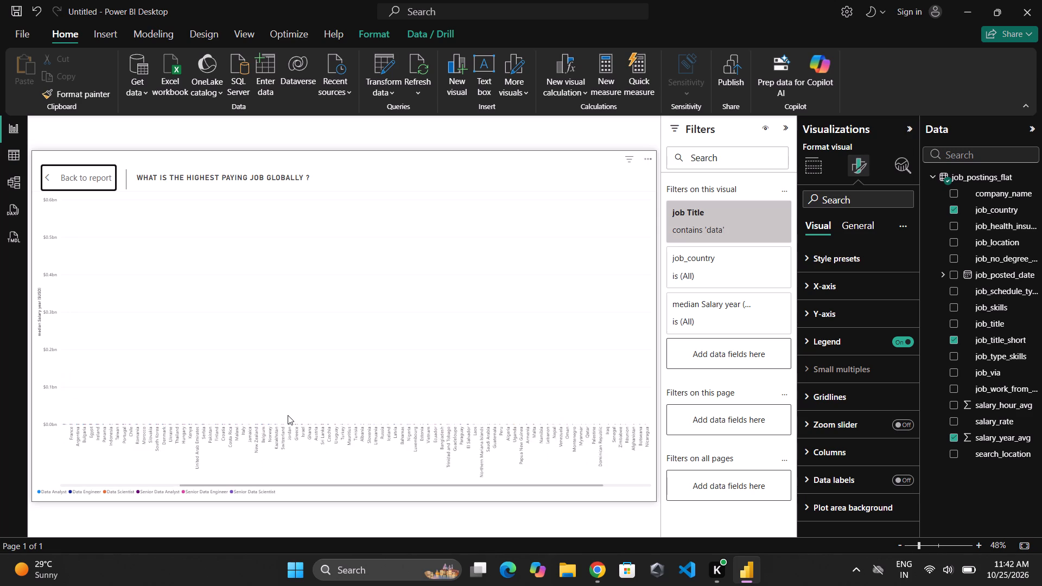
Compare the countries in the global column chart with the instructor's chart in the course video in Chrome.
{"action": "scroll", "coordinate": [288, 415], "scroll_direction": "down", "scroll_amount": 4}
{"action": "scroll", "coordinate": [288, 415], "scroll_direction": "up", "scroll_amount": 20}
{"action": "scroll", "coordinate": [288, 415], "scroll_direction": "up", "scroll_amount": 4}
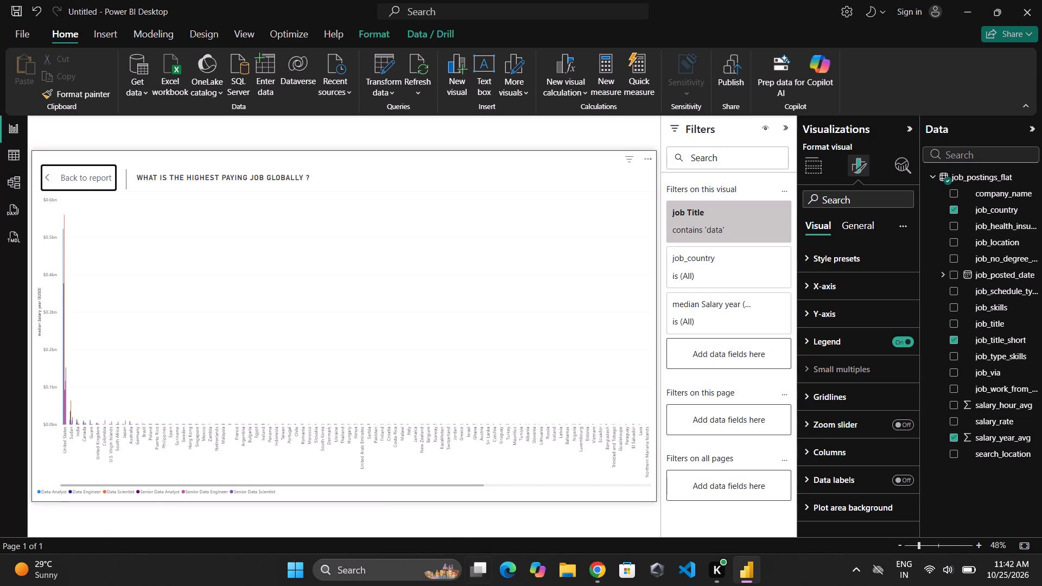
{"action": "left_click", "coordinate": [608, 570]}
{"action": "left_click", "coordinate": [448, 327]}
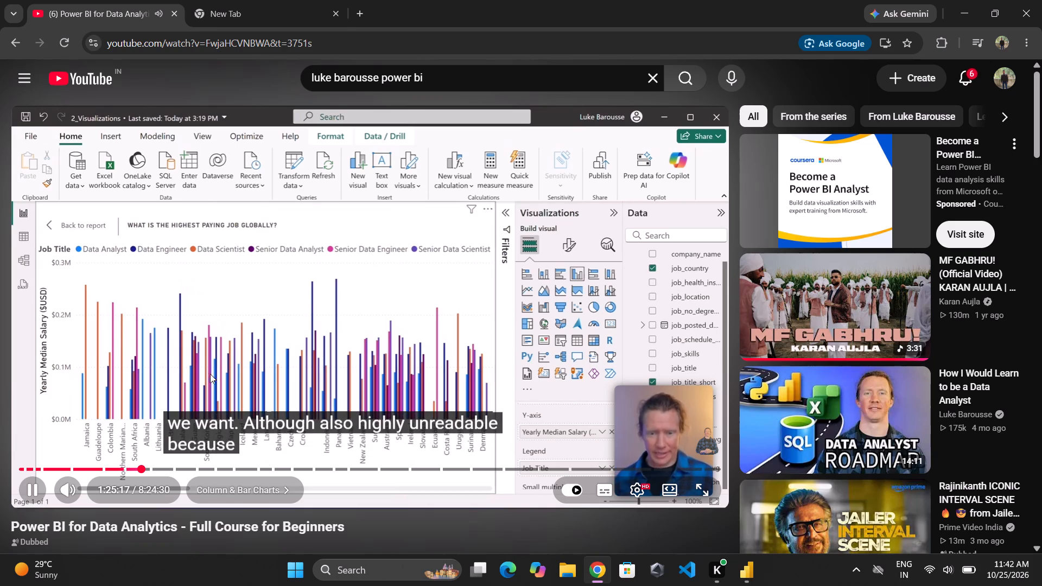
{"action": "left_click", "coordinate": [288, 359]}
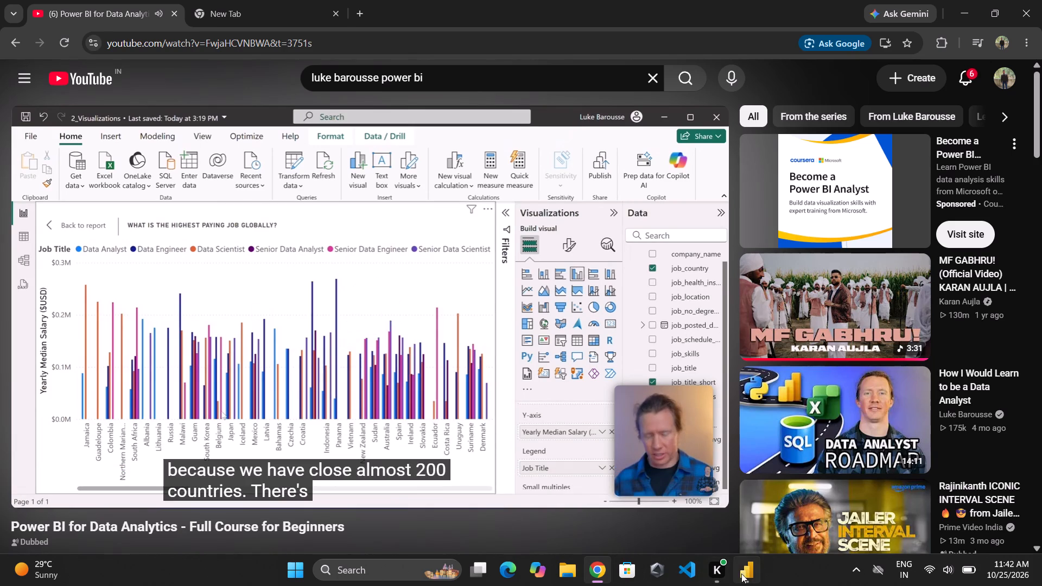
{"action": "left_click", "coordinate": [752, 574]}
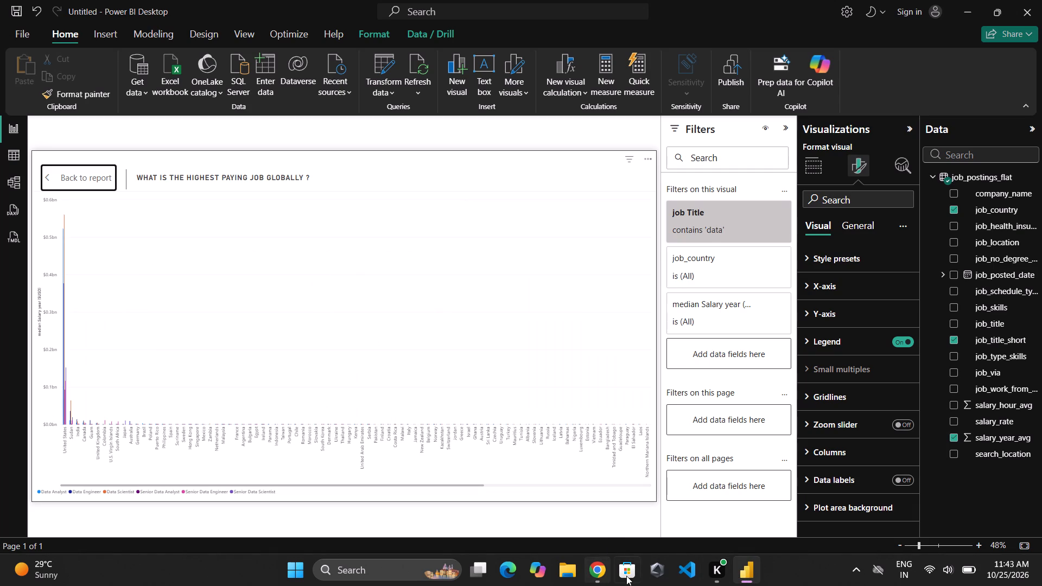
{"action": "left_click", "coordinate": [595, 576]}
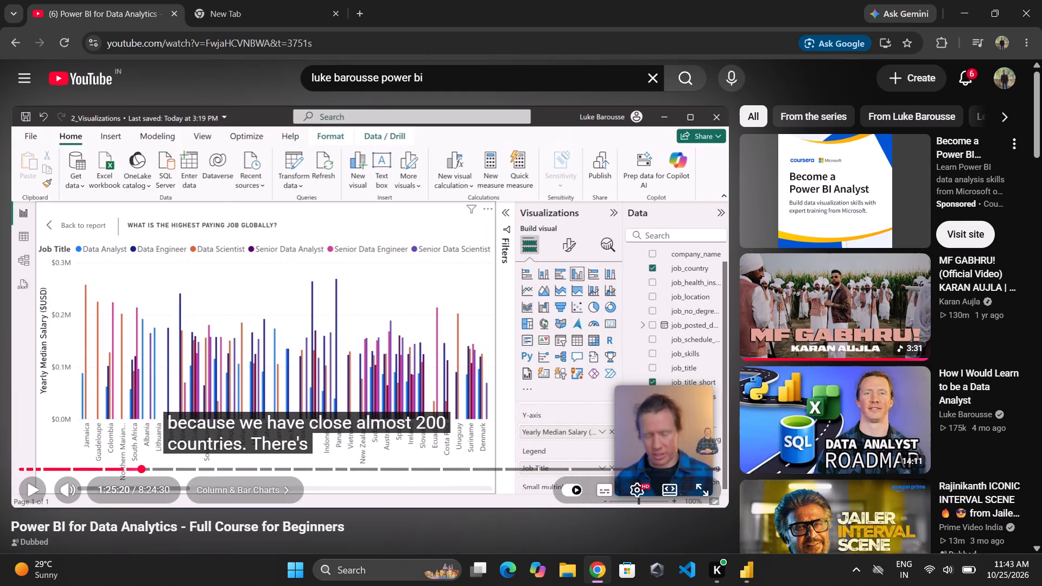
Switch back to Power BI Desktop and collapse the Filters pane beside the column chart.
{"action": "left_click", "coordinate": [739, 566]}
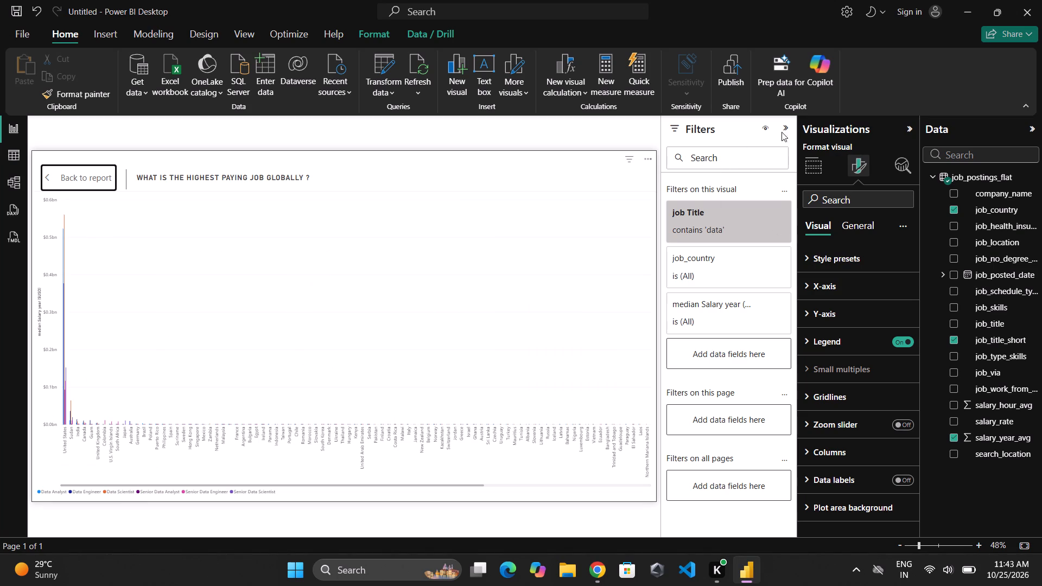
{"action": "left_click", "coordinate": [787, 126]}
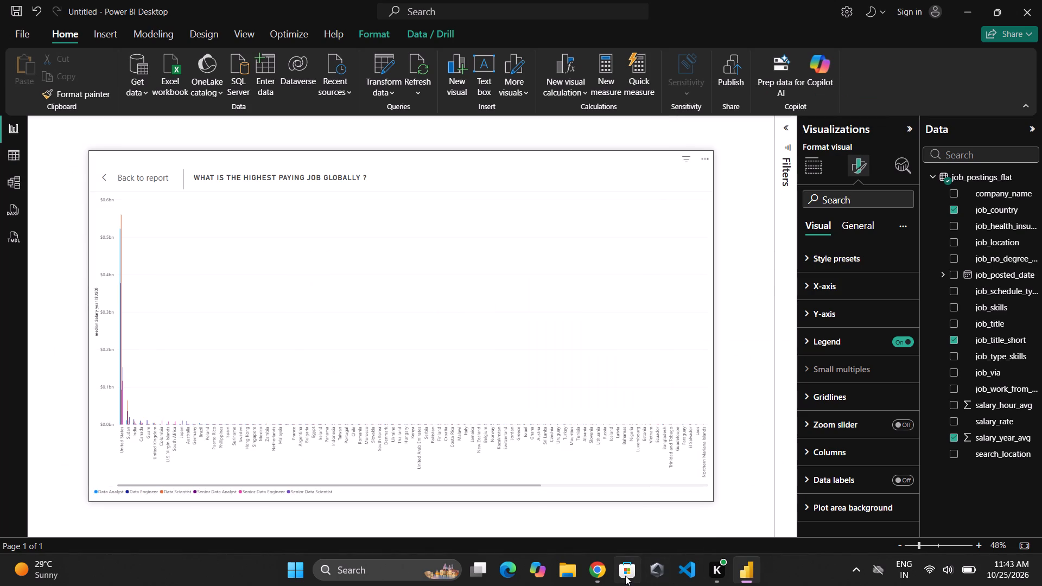
Play more of the course video in Chrome, then check the column chart's axis and legend fields in Power BI Desktop.
{"action": "left_click", "coordinate": [596, 575]}
{"action": "left_click", "coordinate": [538, 381]}
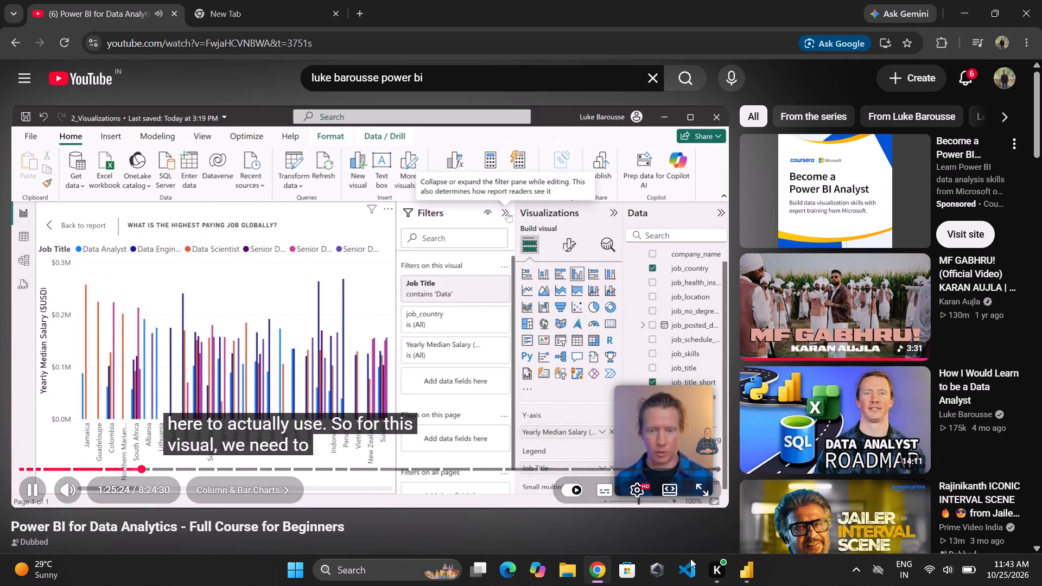
{"action": "left_click", "coordinate": [756, 576]}
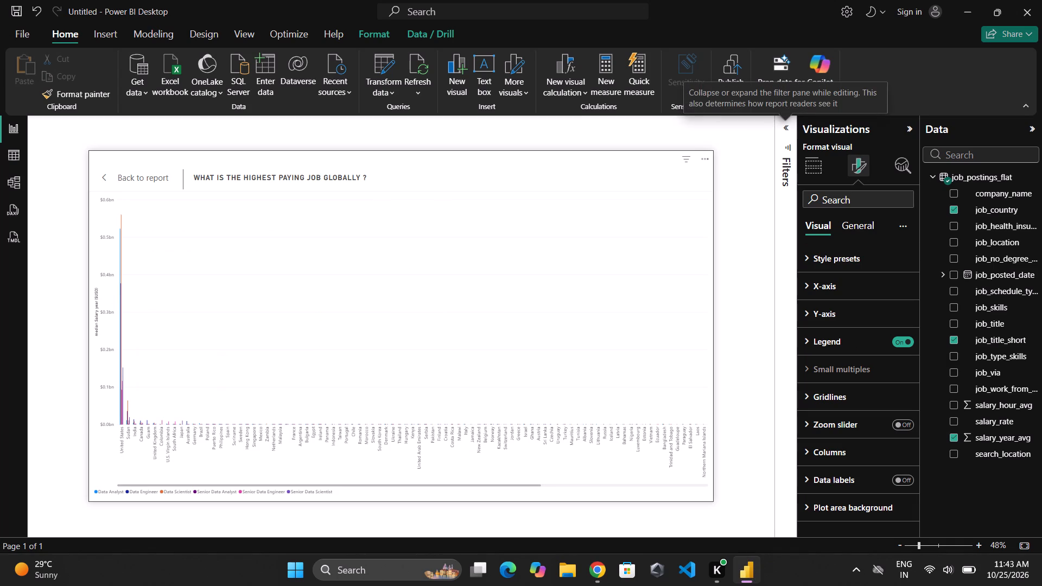
{"action": "left_click", "coordinate": [809, 165]}
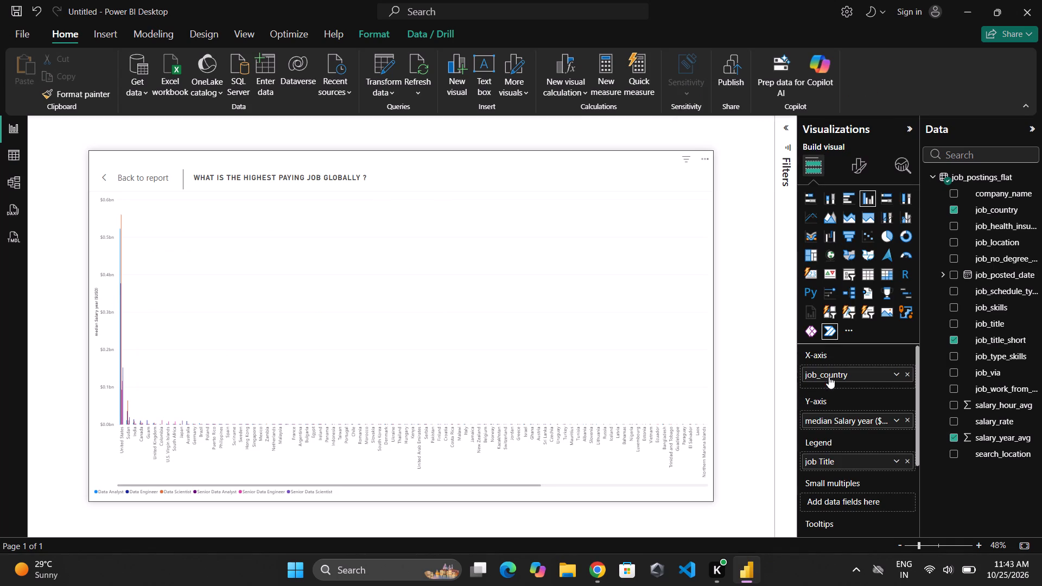
{"action": "left_click", "coordinate": [585, 393]}
Return to Chrome and rewind the course video to about 1:23:59, where the instructor copies and pastes the bar chart.
{"action": "left_click", "coordinate": [595, 569]}
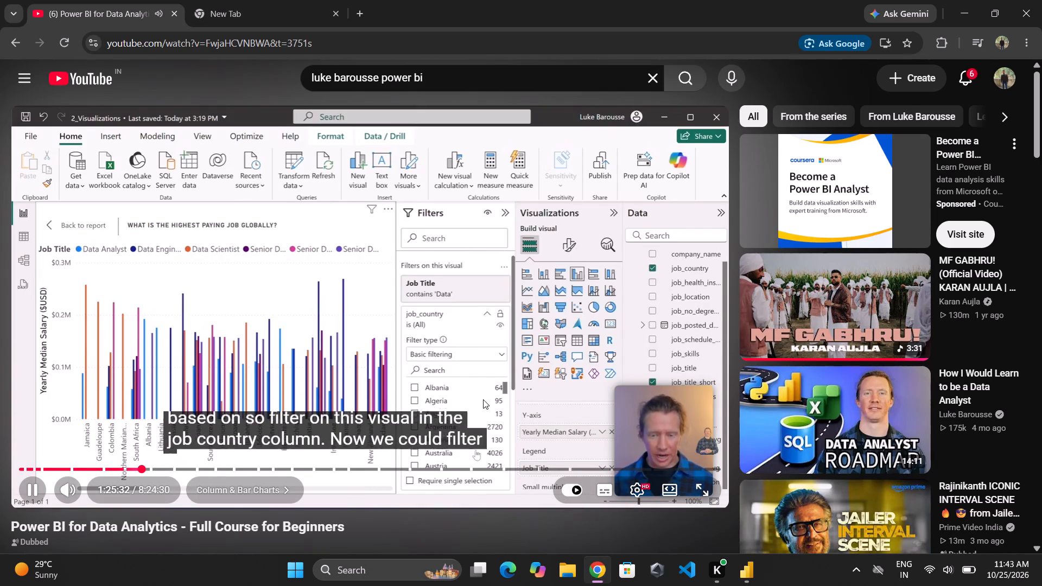
{"action": "key", "text": "Left"}
{"action": "key", "text": "Left"}
{"action": "key", "text": "Left"}
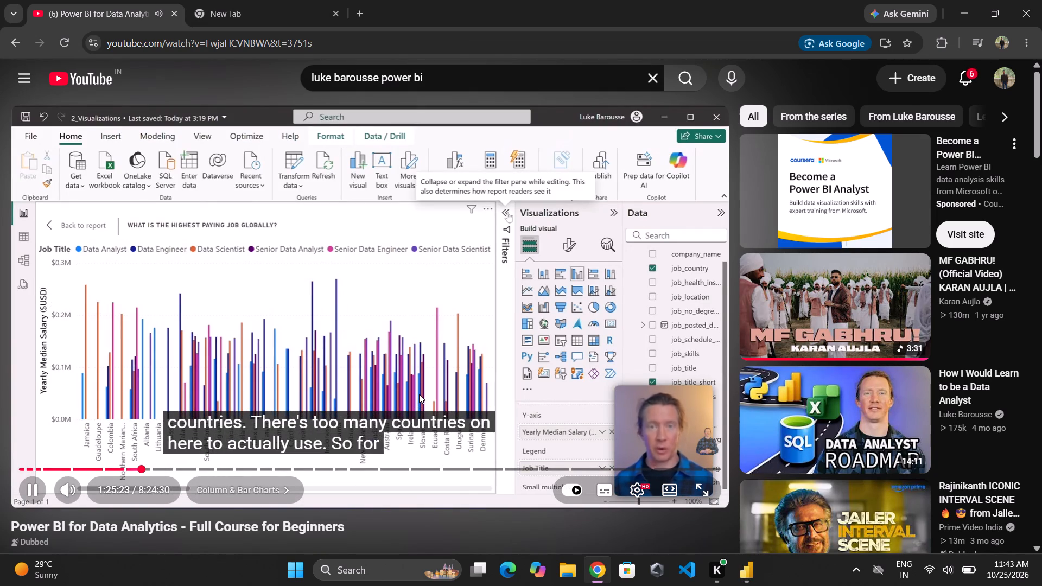
{"action": "key", "text": "Left"}
{"action": "key", "text": "Left"}
{"action": "key", "text": "Left"}
{"action": "key", "text": "Left"}
{"action": "key", "text": "Left"}
{"action": "key", "text": "Left"}
{"action": "key", "text": "Left"}
{"action": "key", "text": "Left"}
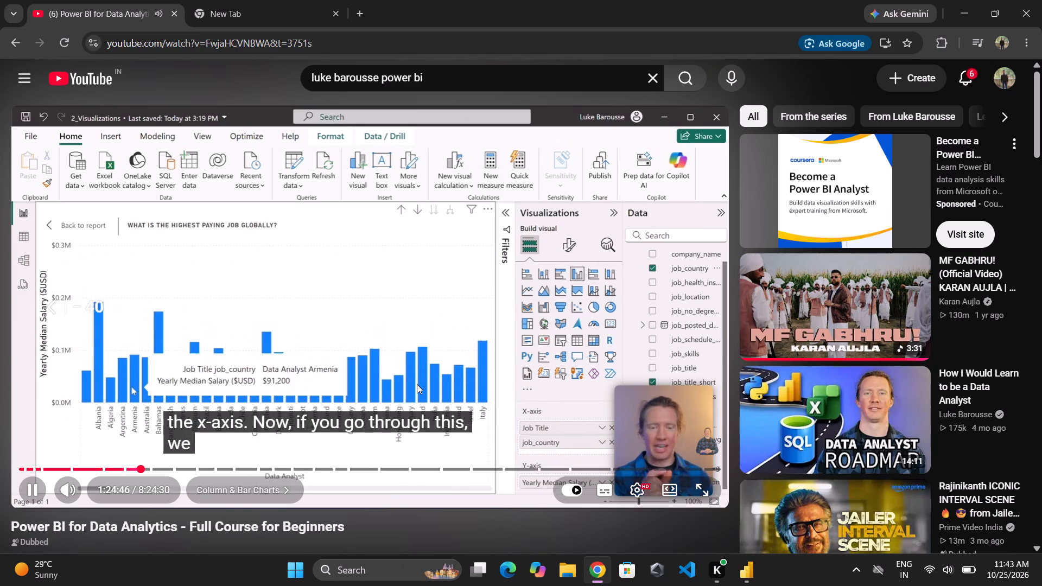
{"action": "key", "text": "Left"}
{"action": "key", "text": "Left"}
{"action": "key", "text": "Left"}
{"action": "key", "text": "Left"}
{"action": "key", "text": "Left"}
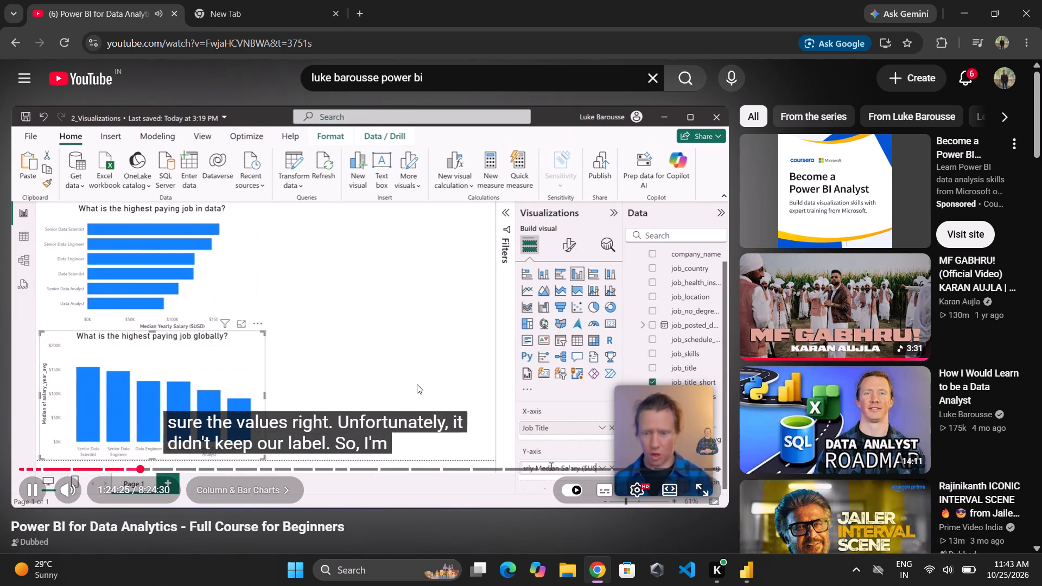
{"action": "key", "text": "Left"}
{"action": "key", "text": "Left"}
{"action": "key", "text": "Left"}
{"action": "key", "text": "Left"}
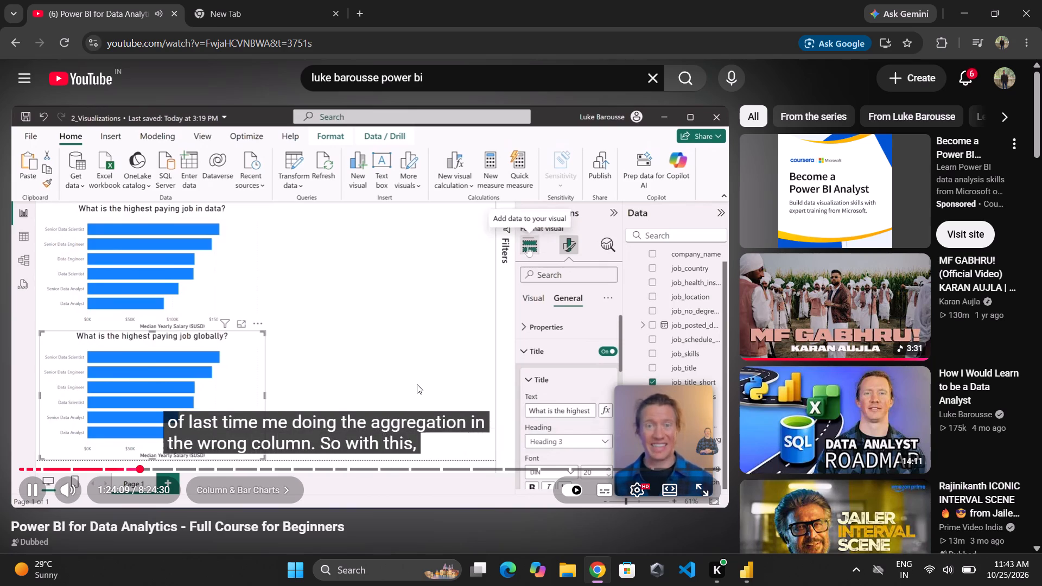
{"action": "key", "text": "Left"}
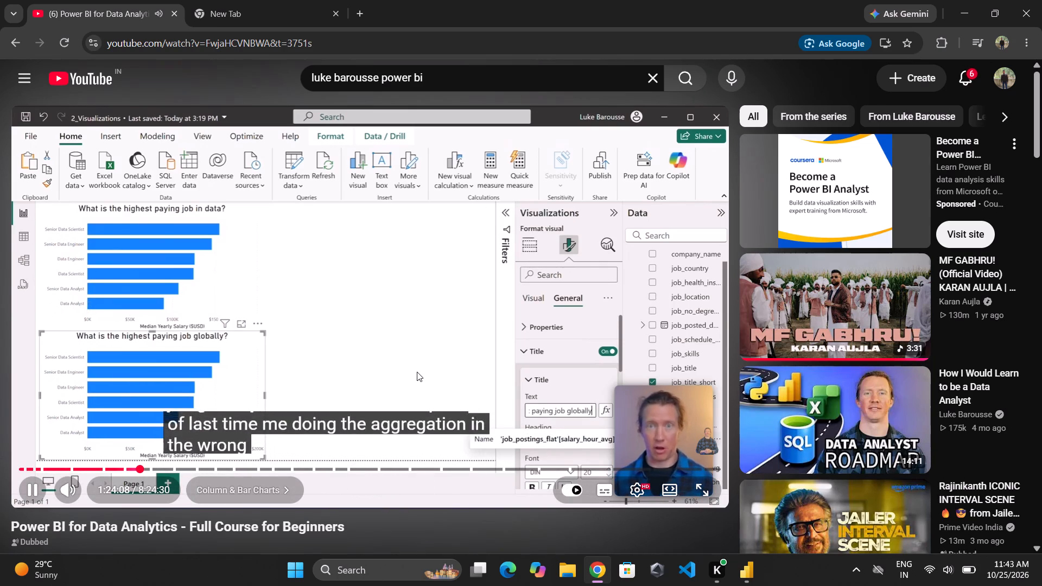
{"action": "key", "text": "Left"}
{"action": "key", "text": "Left"}
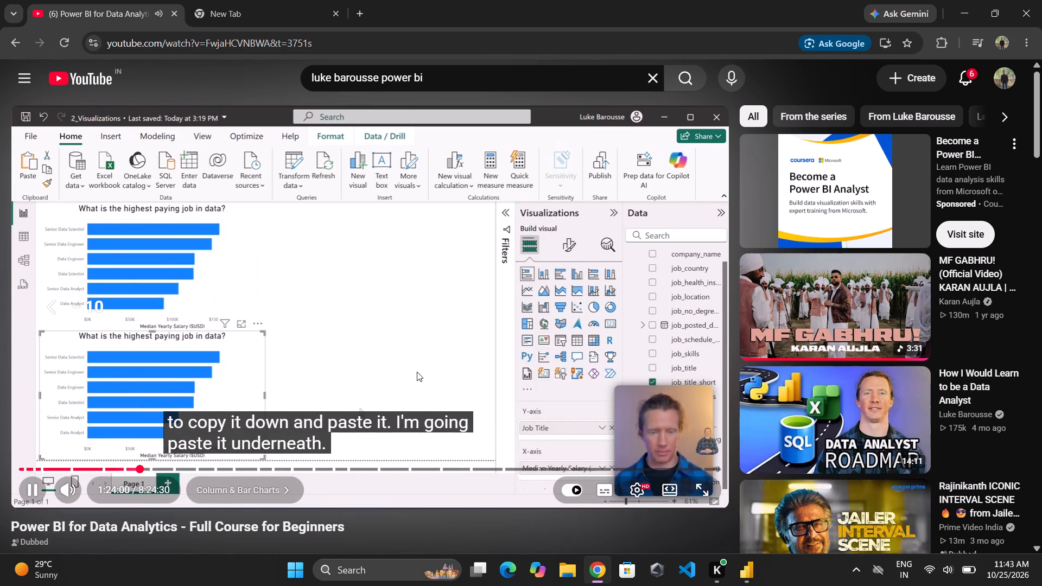
{"action": "key", "text": "Left"}
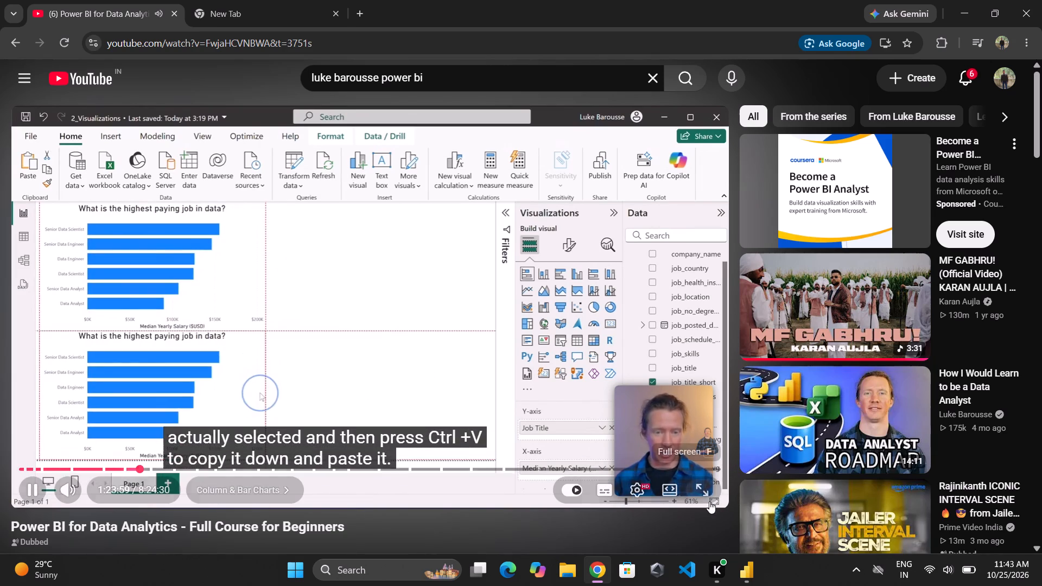
Watch the course video in full screen and replay the part where the copied chart is retitled "What is the highest paying job globally?".
{"action": "left_click", "coordinate": [707, 479]}
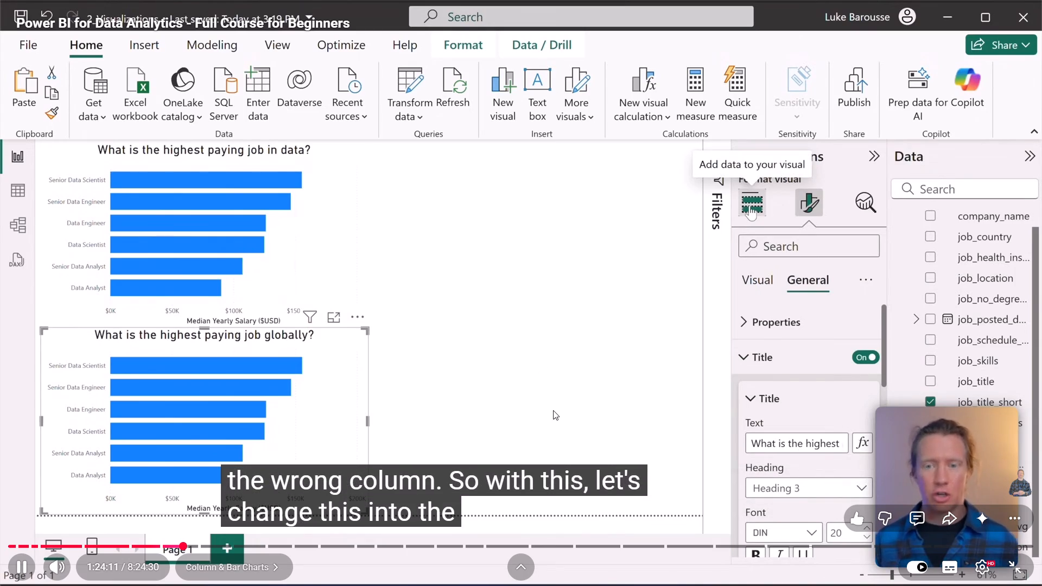
{"action": "key", "text": "Left"}
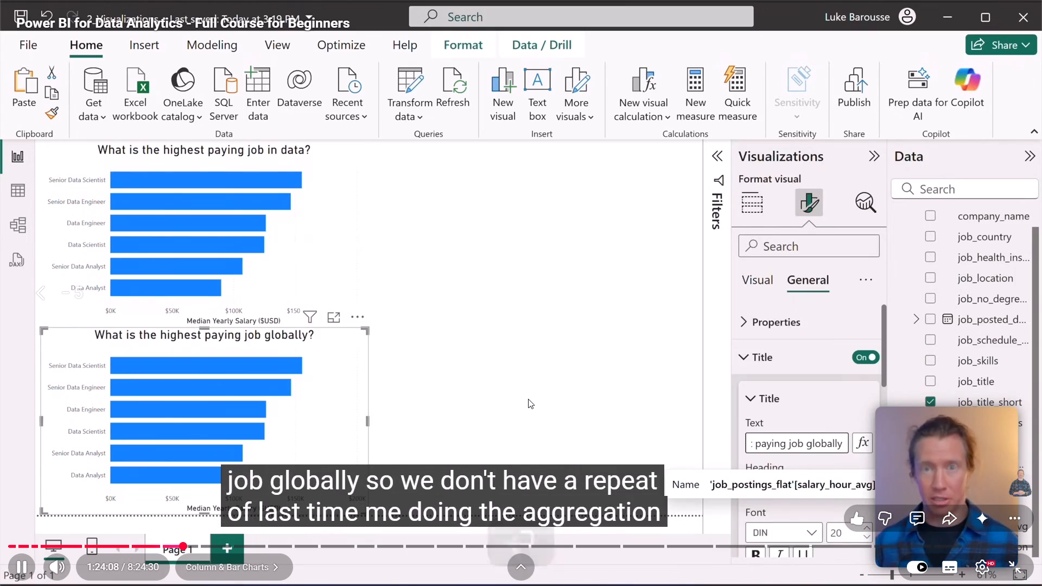
{"action": "key", "text": "Left"}
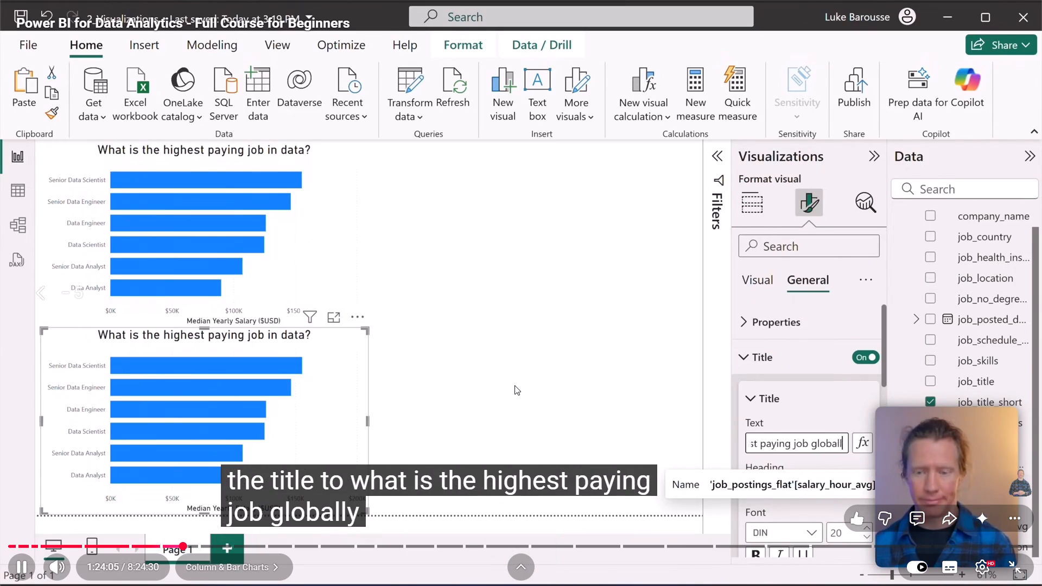
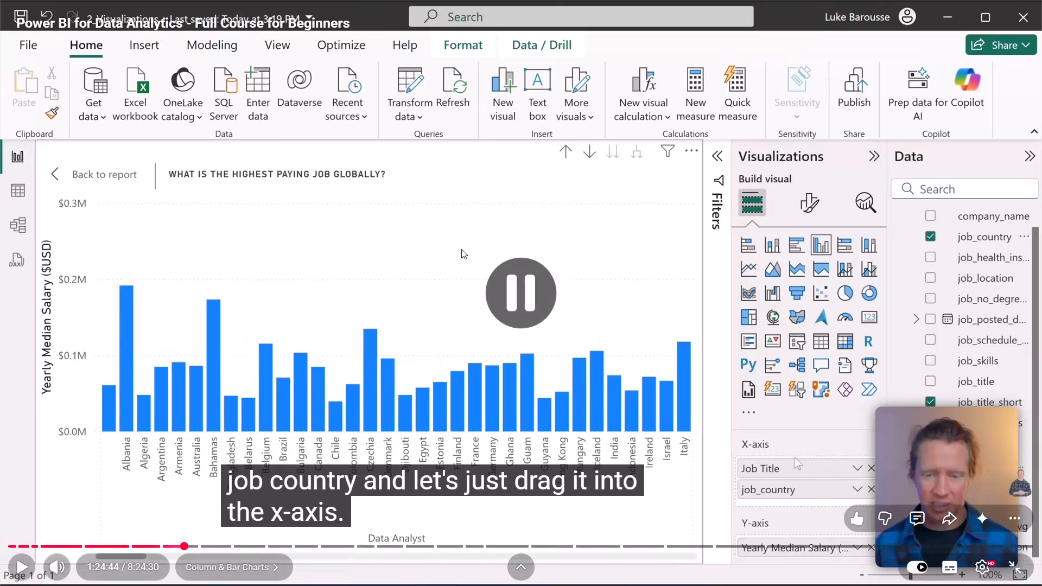
Leave the full-screen video and switch to Power BI Desktop to compare the column chart's axis and legend fields with the instructor's.
{"action": "left_click", "coordinate": [1025, 563]}
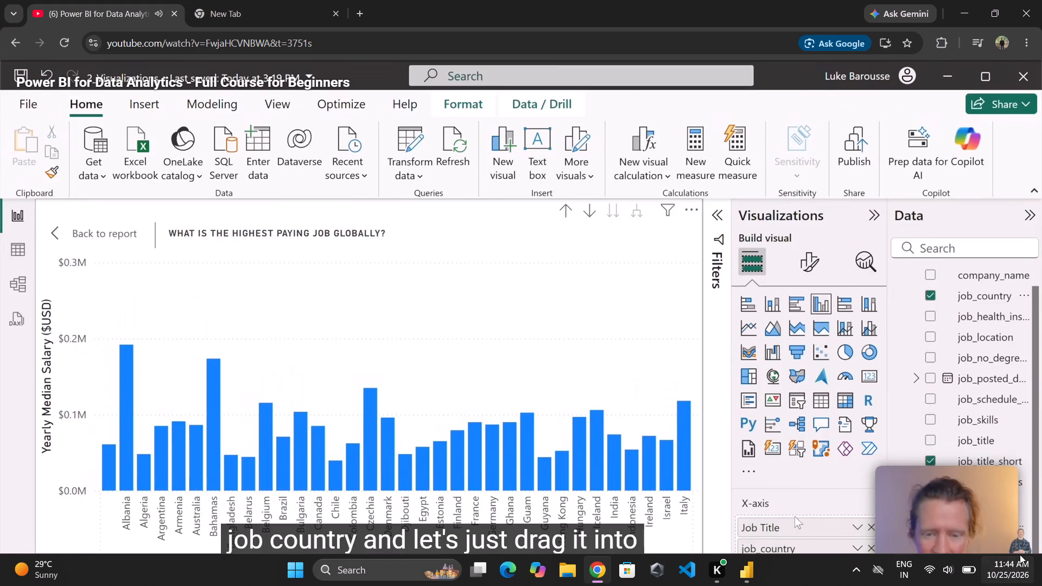
{"action": "left_click_drag", "start_coordinate": [732, 573], "coordinate": [735, 561]}
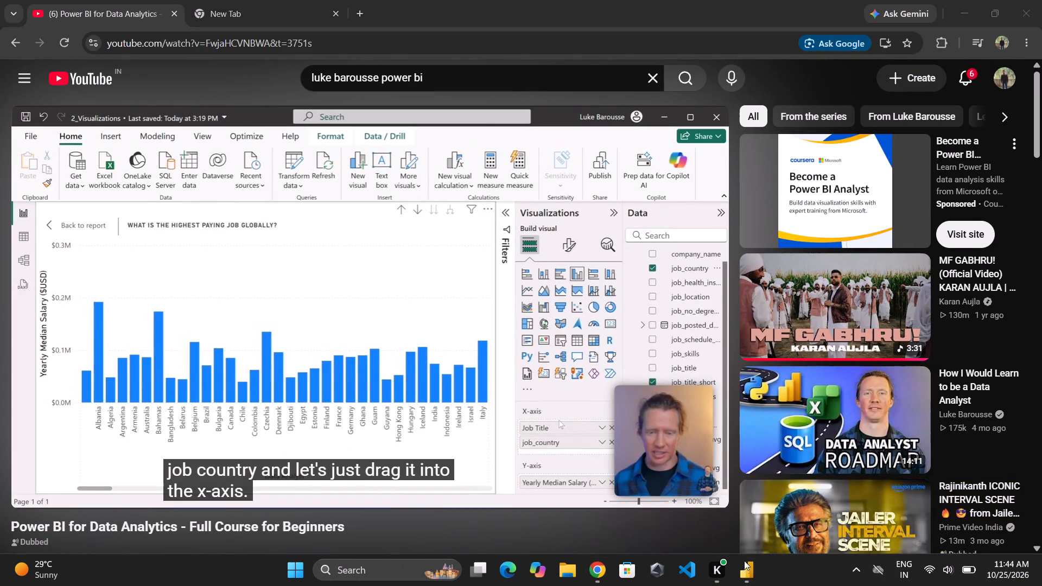
{"action": "left_click", "coordinate": [745, 566]}
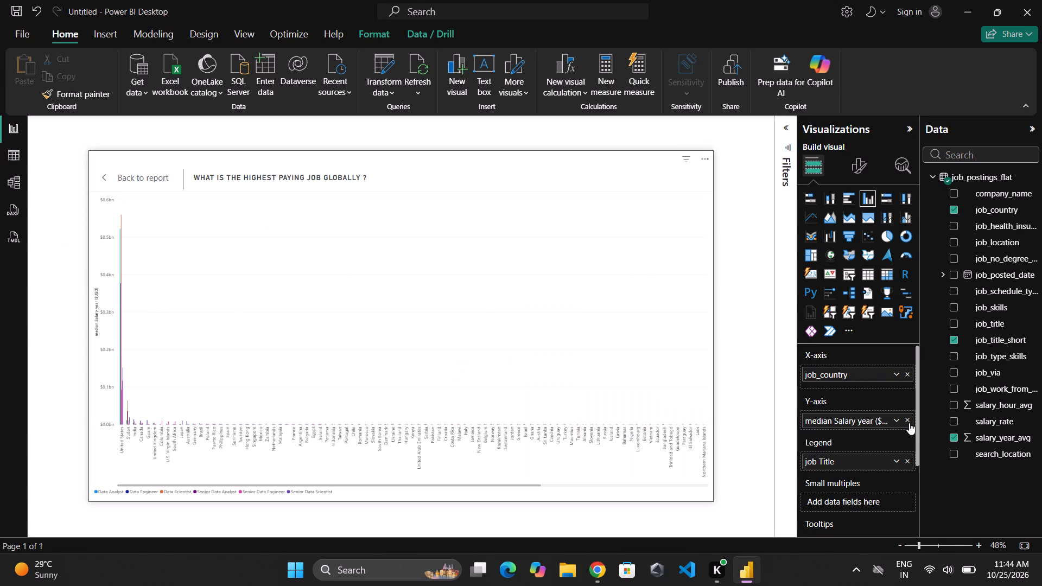
{"action": "left_click", "coordinate": [878, 418]}
Return to Chrome and watch the course video in full screen to about 1:24:59, covering job_country on the x-axis alongside Job Title.
{"action": "left_click", "coordinate": [590, 571]}
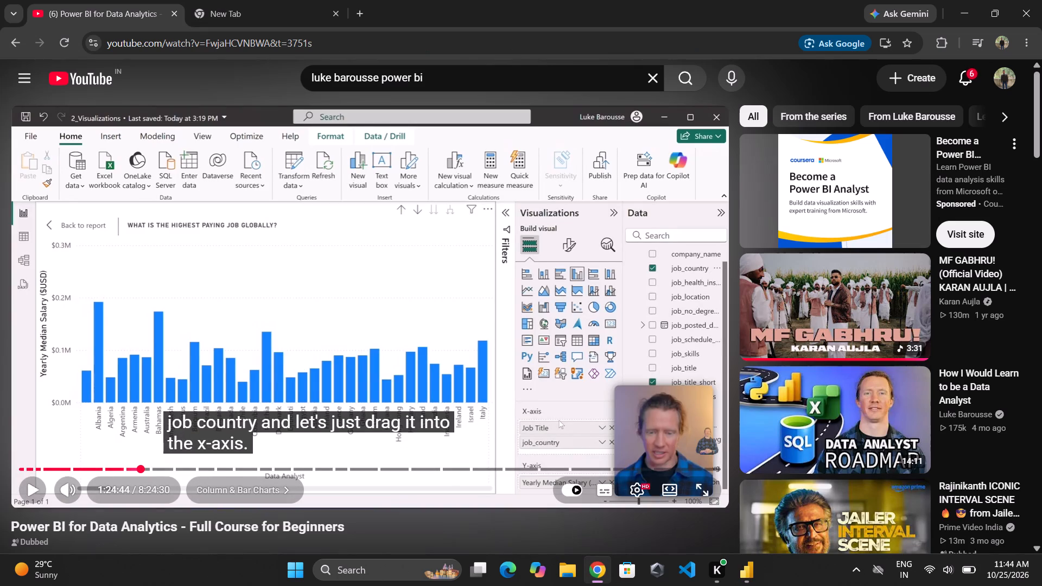
{"action": "left_click", "coordinate": [554, 438]}
{"action": "left_click", "coordinate": [625, 430]}
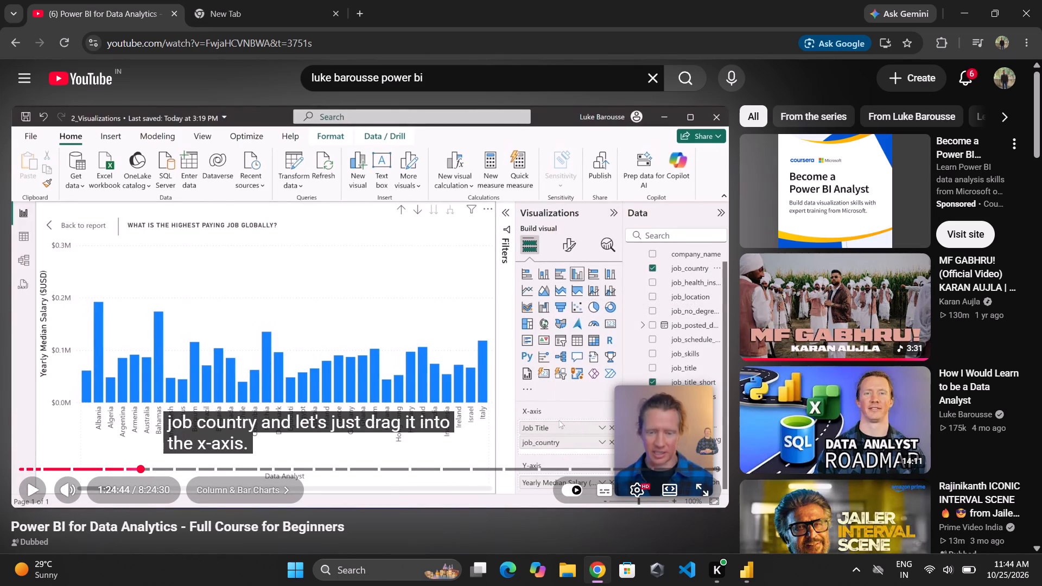
{"action": "left_click", "coordinate": [701, 489]}
{"action": "left_click", "coordinate": [632, 392]}
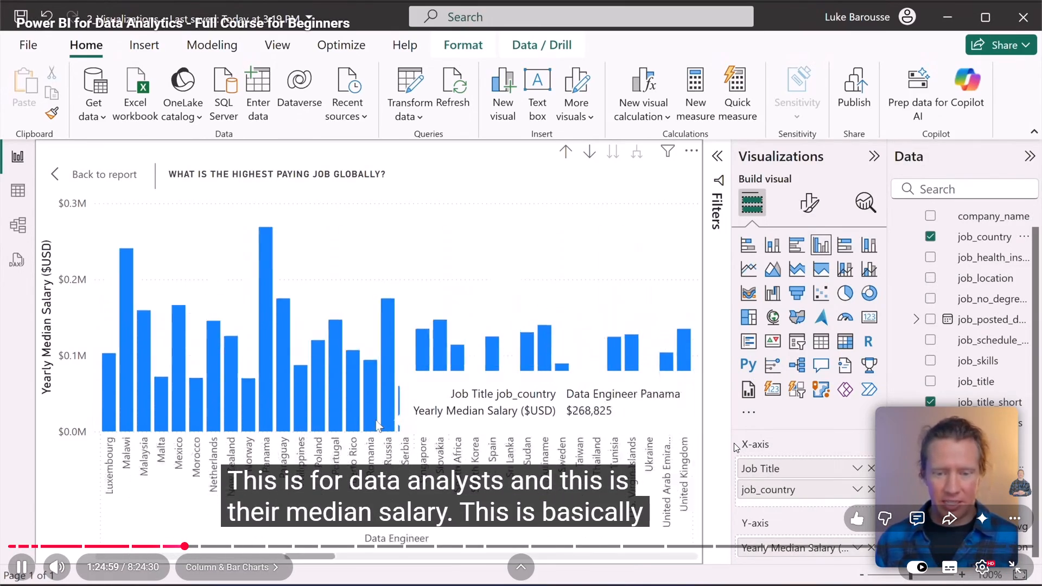
{"action": "left_click", "coordinate": [891, 424]}
{"action": "left_click", "coordinate": [1019, 557]}
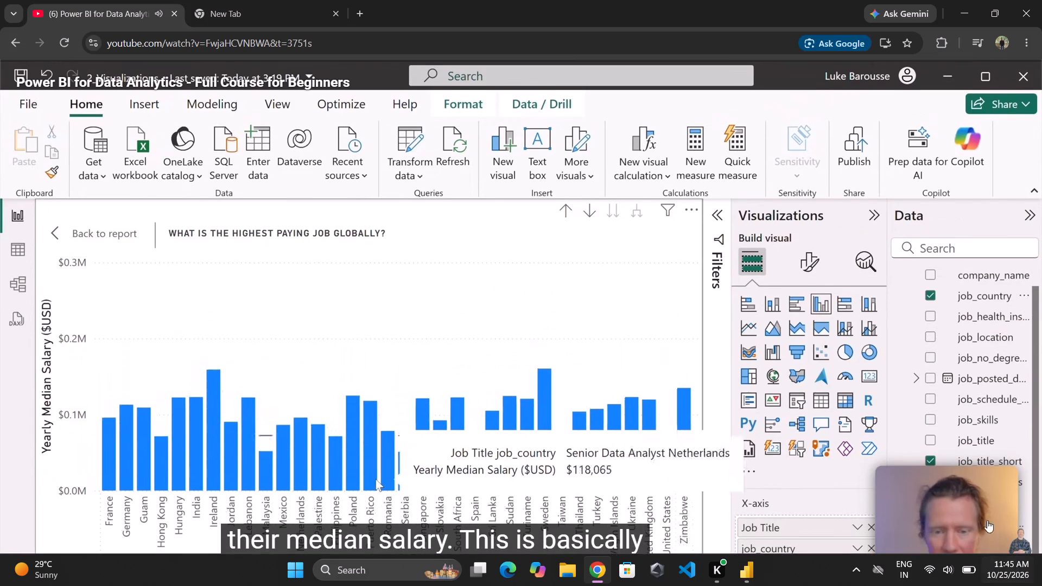
Switch to Power BI Desktop and remove the job Title field from the clustered column chart's legend.
{"action": "left_click", "coordinate": [760, 571]}
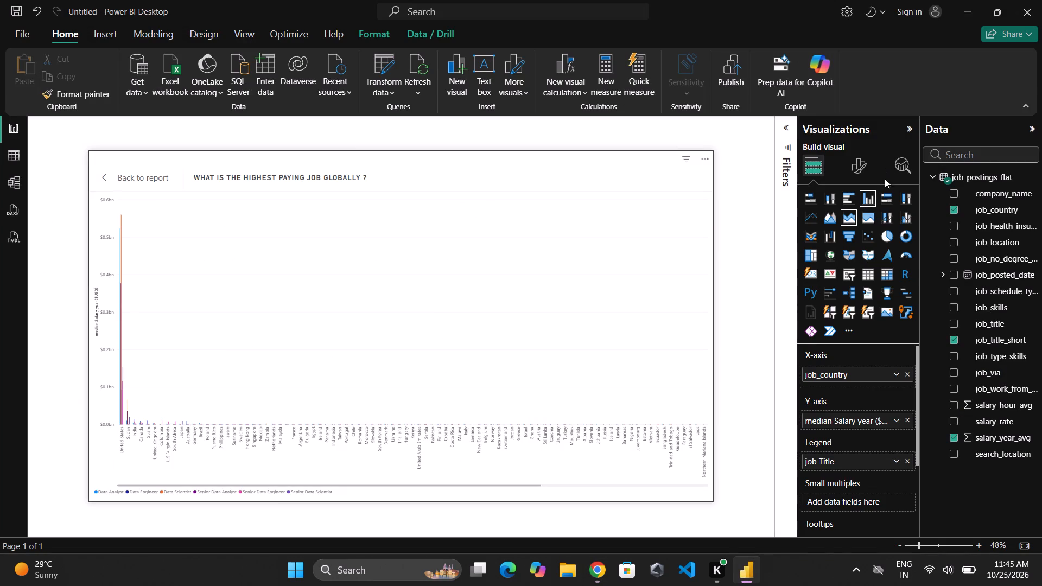
{"action": "left_click", "coordinate": [872, 200]}
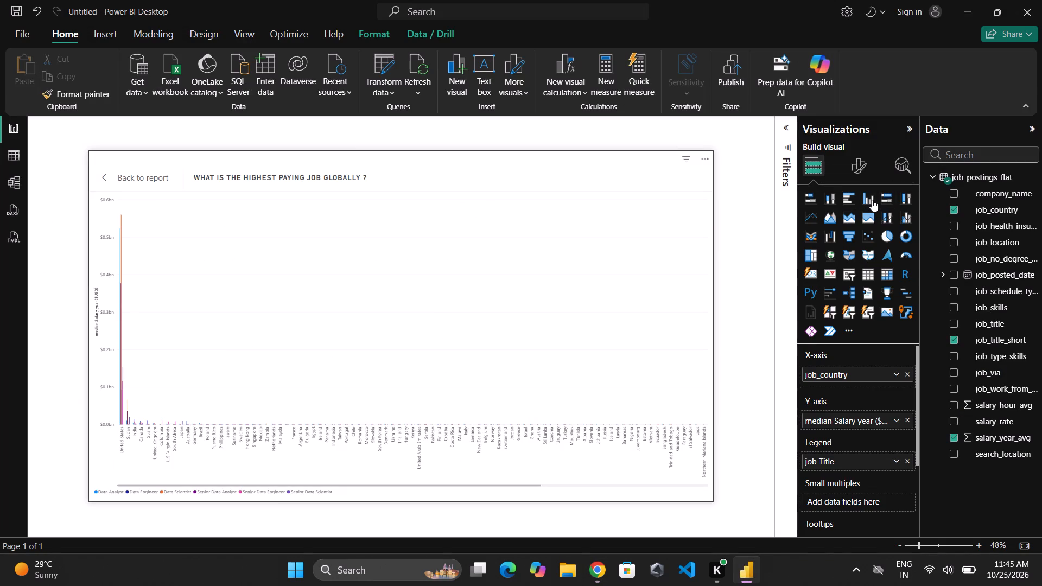
{"action": "left_click", "coordinate": [872, 200]}
{"action": "left_click", "coordinate": [872, 200]}
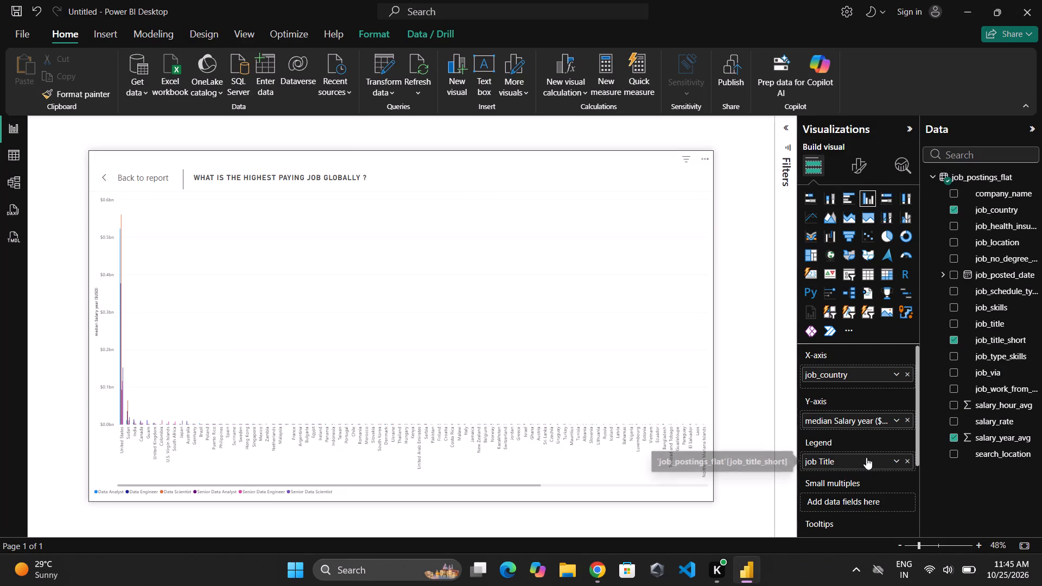
{"action": "left_click", "coordinate": [908, 459]}
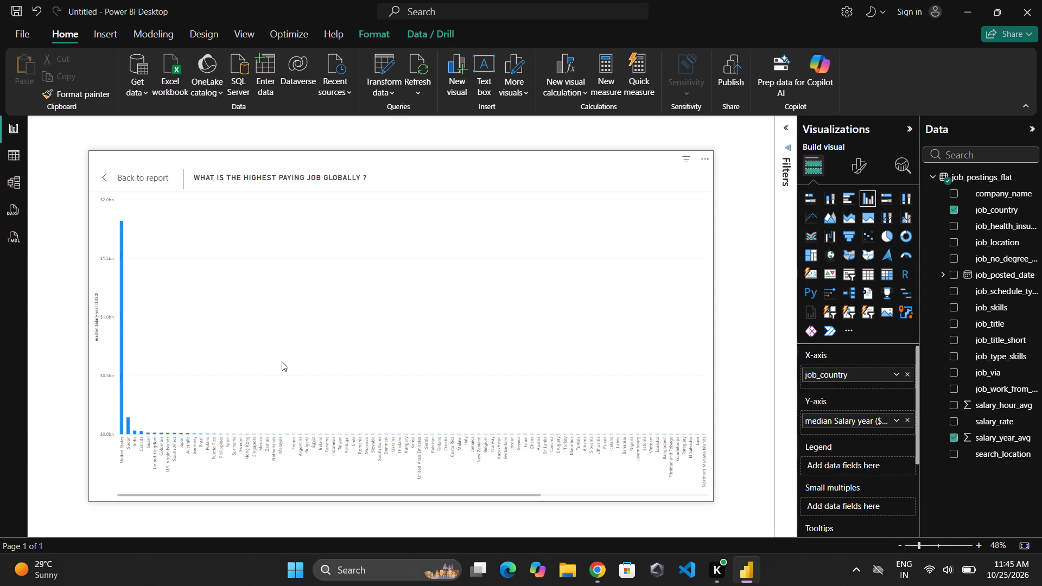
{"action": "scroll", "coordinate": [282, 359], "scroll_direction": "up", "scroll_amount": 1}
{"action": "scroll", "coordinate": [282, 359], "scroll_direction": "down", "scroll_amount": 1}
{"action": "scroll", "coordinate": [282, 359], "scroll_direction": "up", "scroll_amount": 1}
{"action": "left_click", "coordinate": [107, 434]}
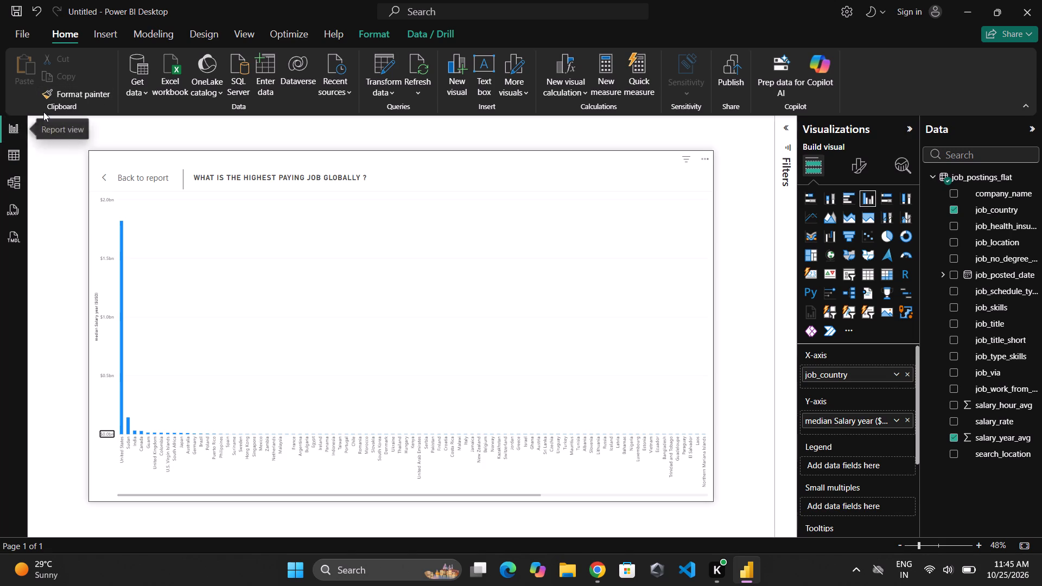
Open the data table view and set the salary_hour_avg column's number format to General.
{"action": "left_click", "coordinate": [12, 152]}
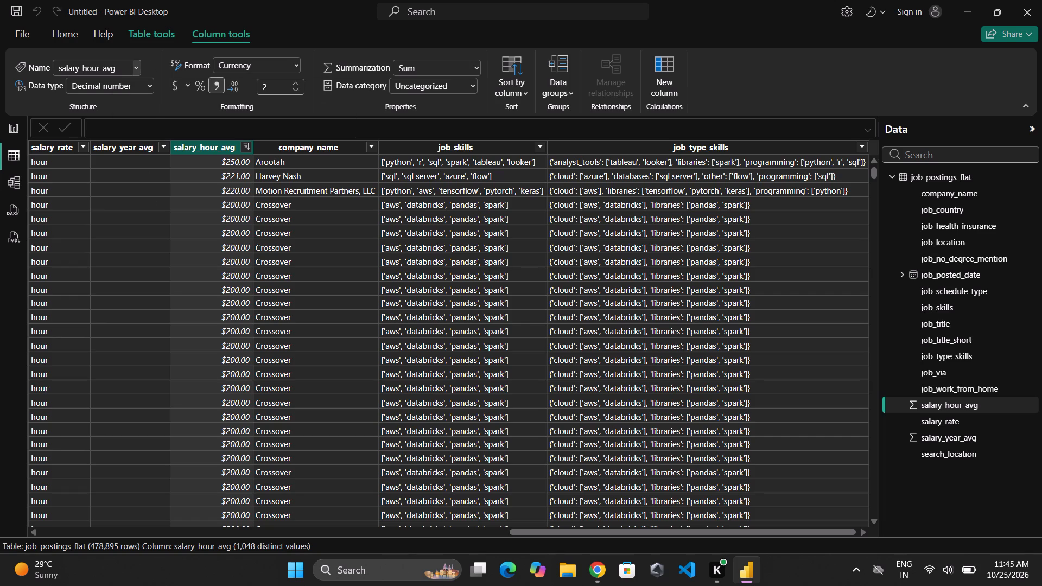
{"action": "left_click", "coordinate": [150, 88]}
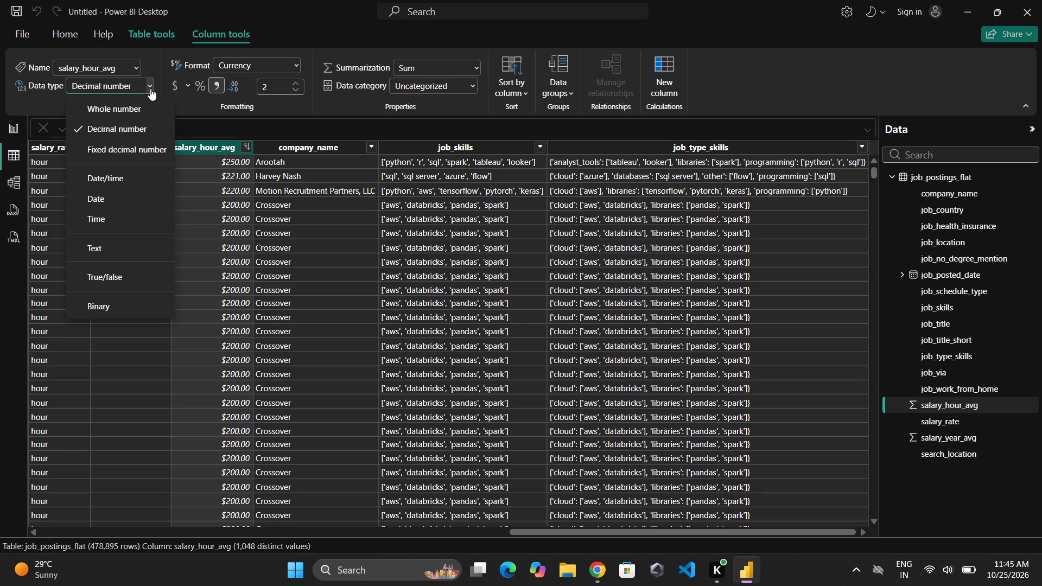
{"action": "left_click", "coordinate": [150, 88]}
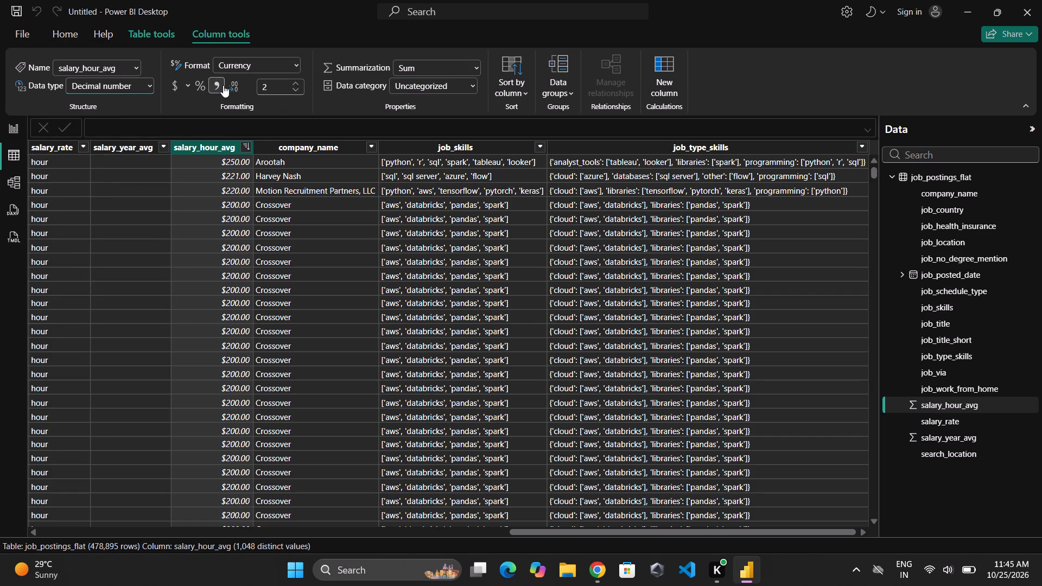
{"action": "left_click", "coordinate": [179, 86]}
{"action": "left_click", "coordinate": [186, 84]}
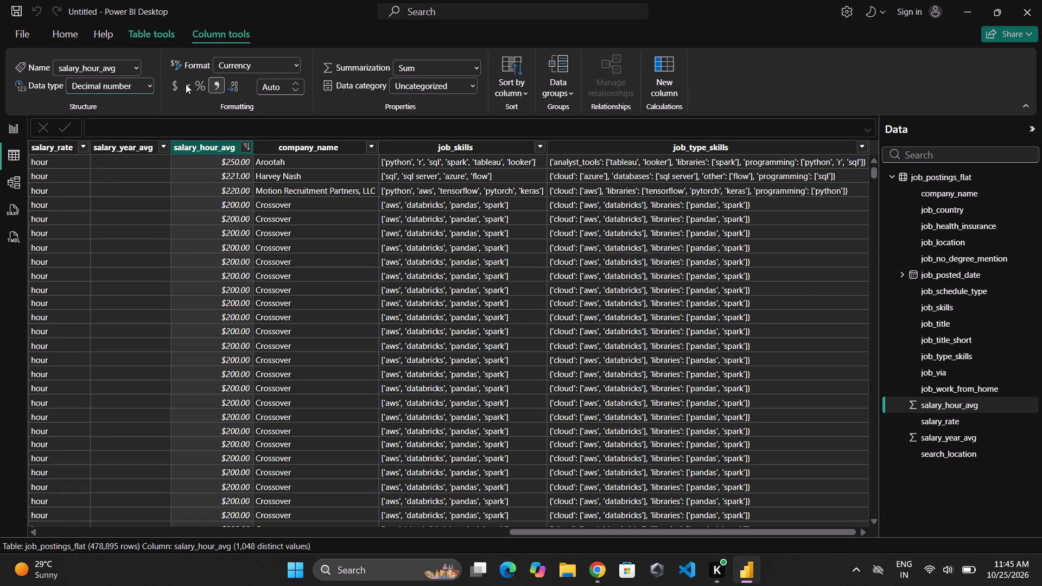
{"action": "left_click", "coordinate": [186, 84]}
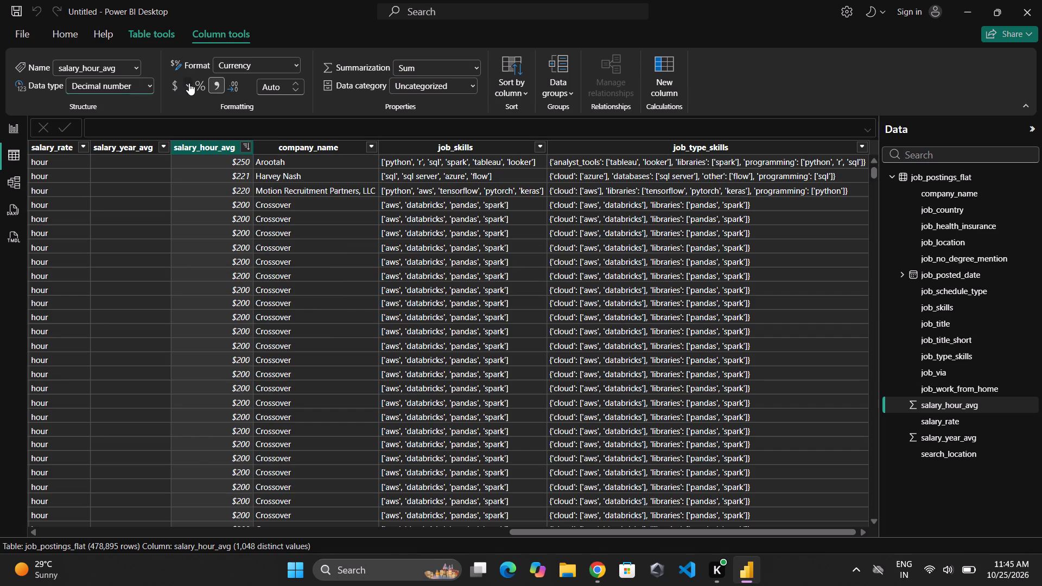
{"action": "left_click", "coordinate": [295, 66]}
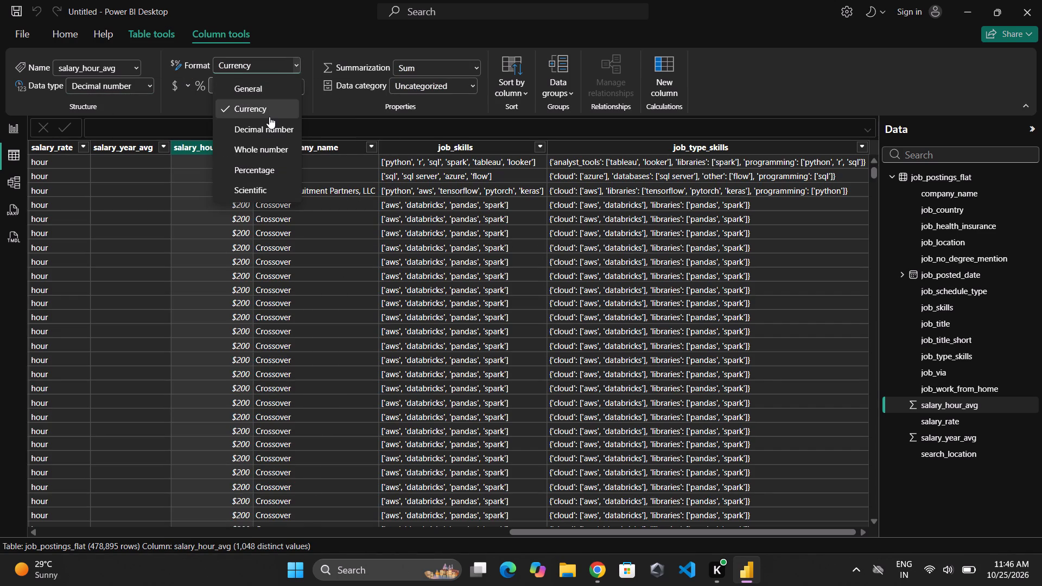
{"action": "left_click", "coordinate": [276, 85]}
Switch back to Chrome to return to the course video.
{"action": "left_click", "coordinate": [588, 579]}
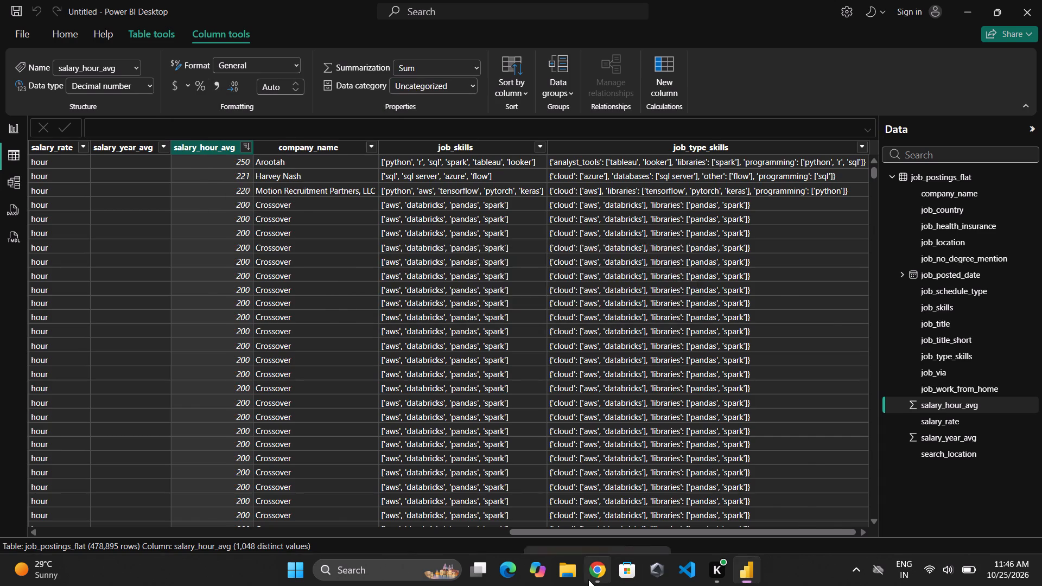
{"action": "left_click", "coordinate": [597, 577]}
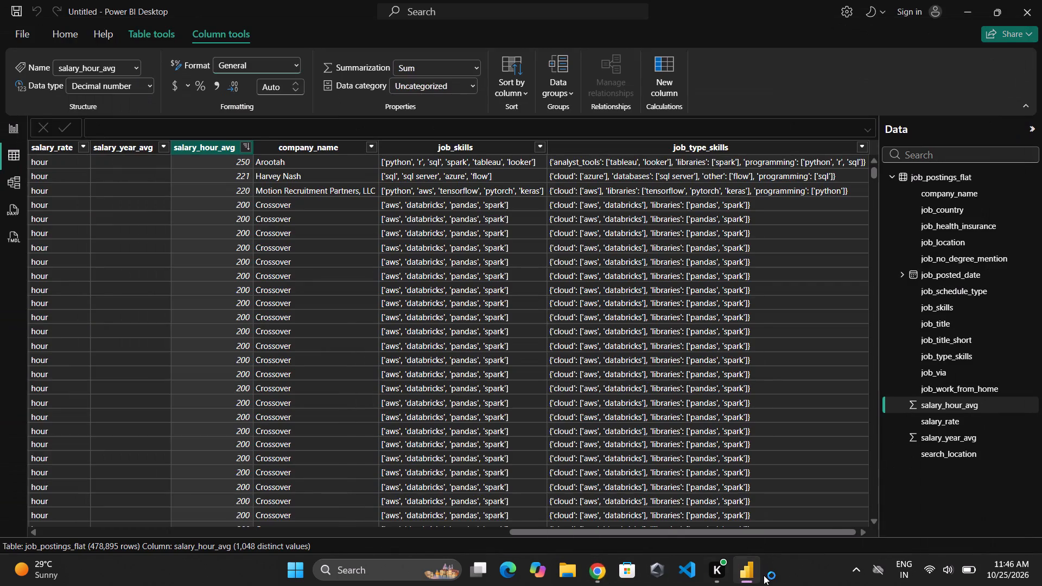
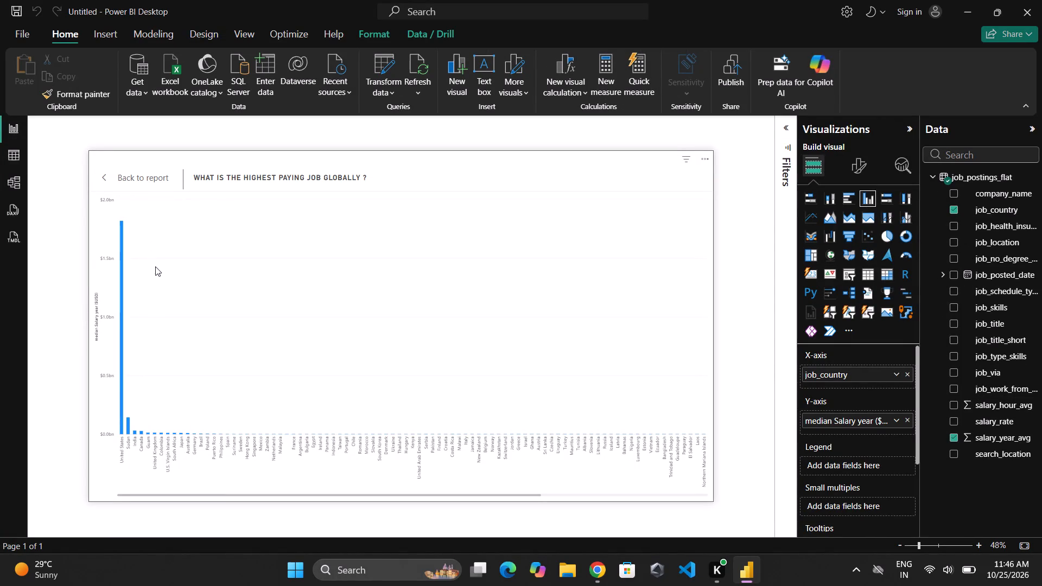
Examine the column chart's field wells, then its style preset and X-axis formatting settings.
{"action": "scroll", "coordinate": [884, 342], "scroll_direction": "down", "scroll_amount": 5}
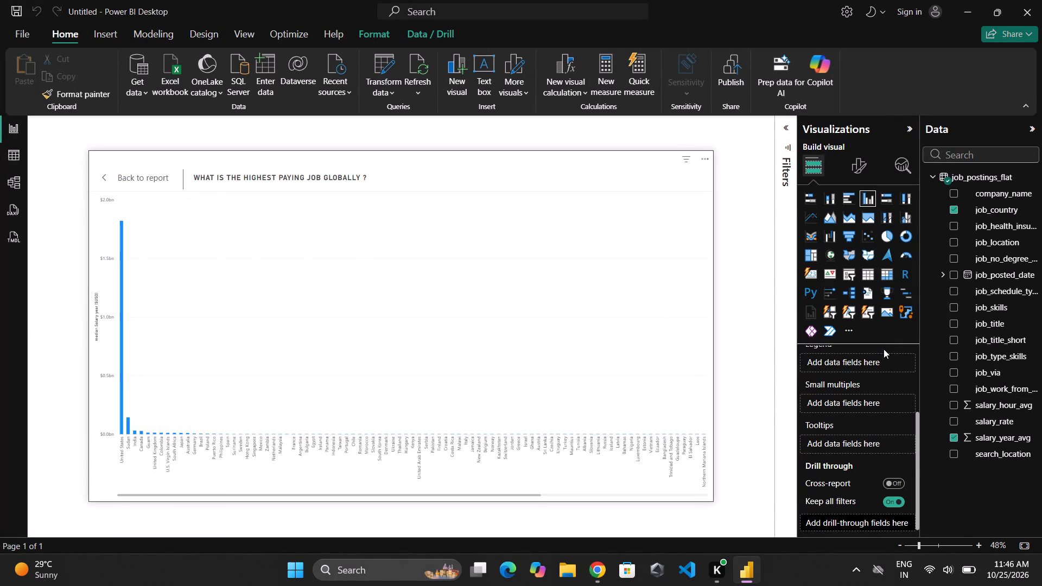
{"action": "scroll", "coordinate": [884, 349], "scroll_direction": "down", "scroll_amount": 3}
{"action": "scroll", "coordinate": [872, 423], "scroll_direction": "up", "scroll_amount": 8}
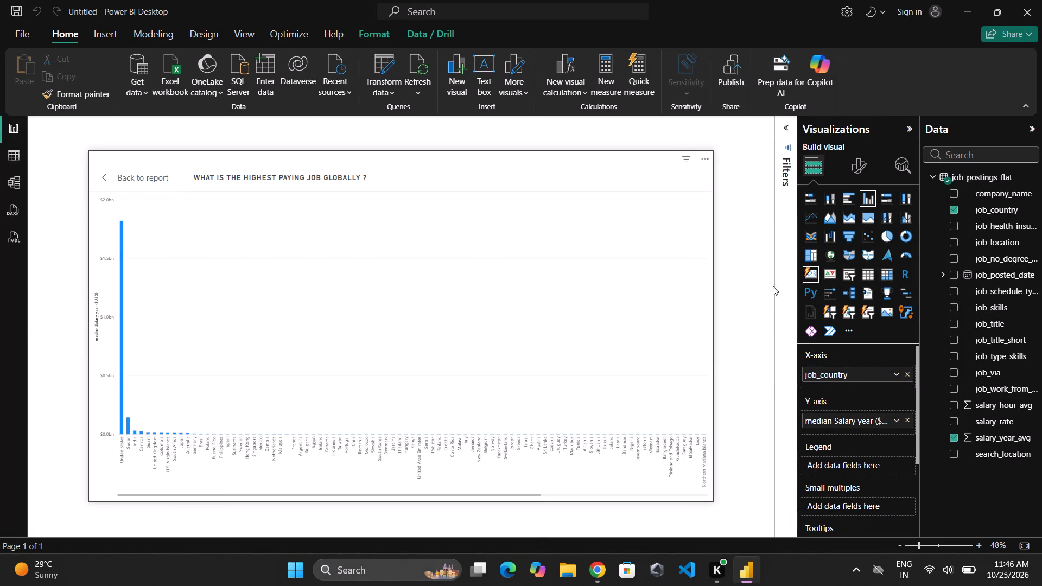
{"action": "left_click", "coordinate": [857, 179]}
{"action": "left_click", "coordinate": [862, 167]}
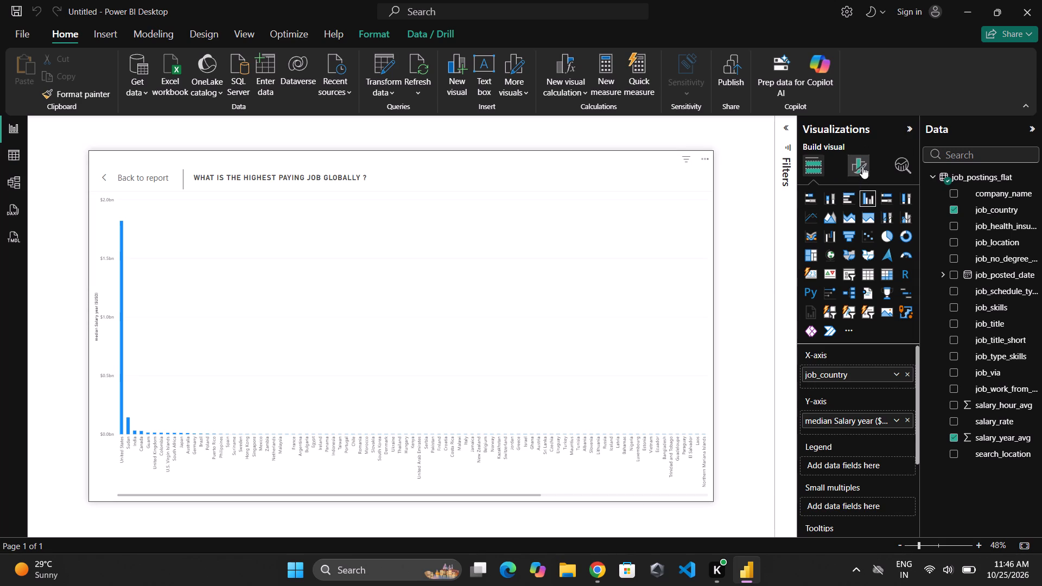
{"action": "left_click", "coordinate": [811, 263]}
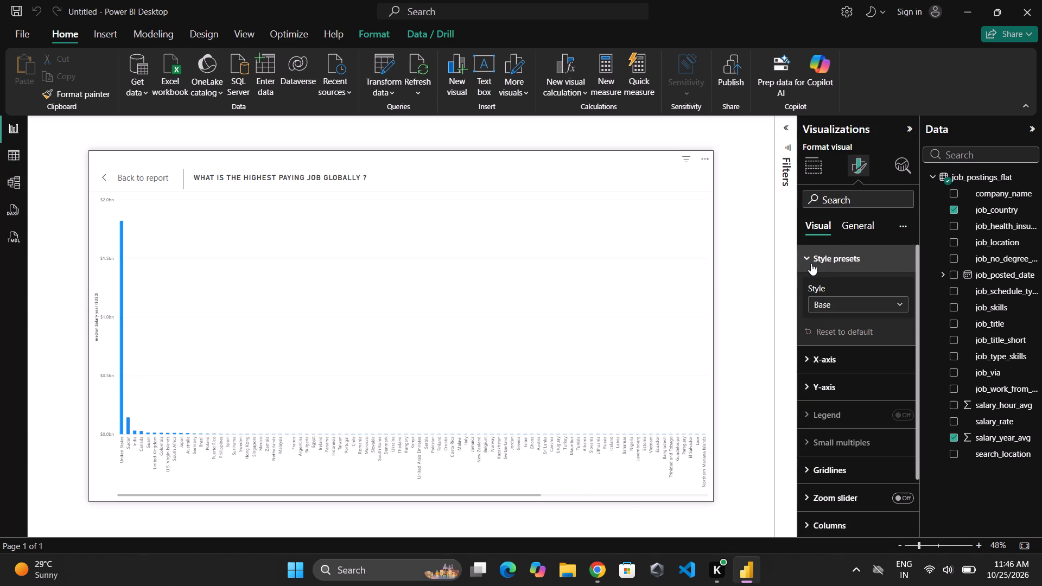
{"action": "left_click", "coordinate": [903, 303]}
{"action": "left_click", "coordinate": [901, 303]}
{"action": "left_click", "coordinate": [792, 360]}
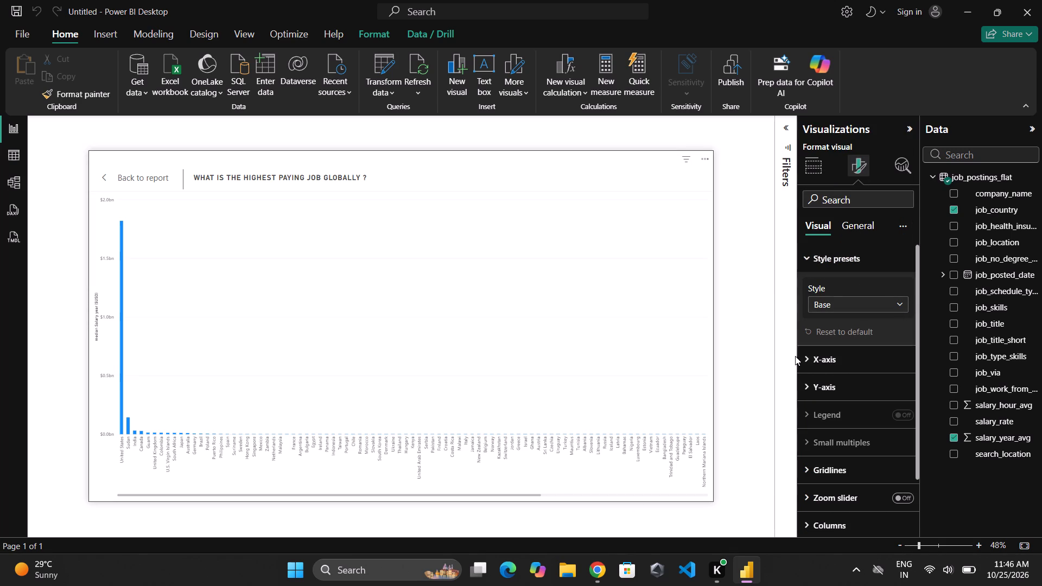
{"action": "left_click", "coordinate": [803, 356]}
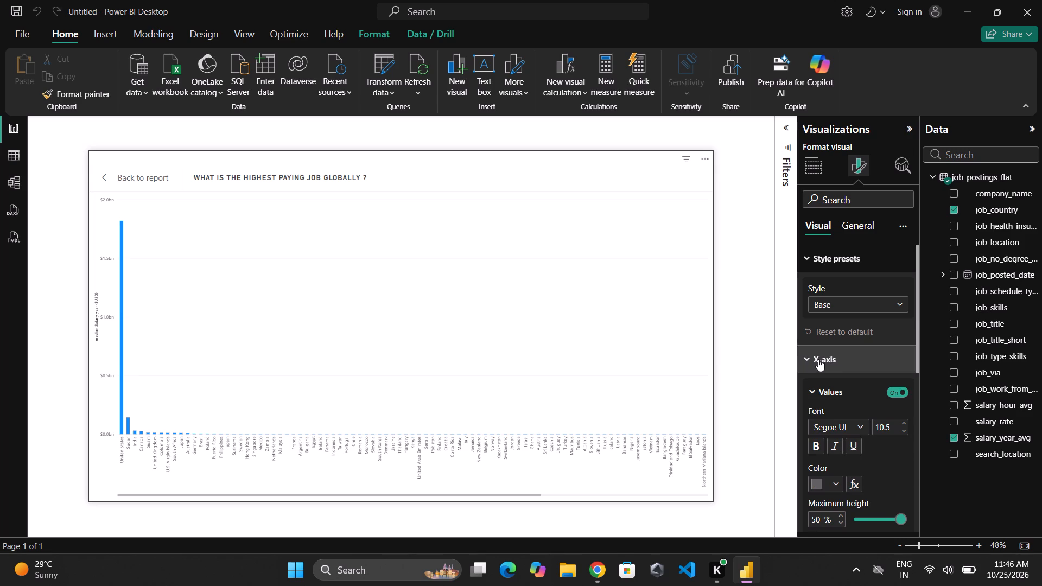
{"action": "scroll", "coordinate": [818, 359], "scroll_direction": "down", "scroll_amount": 3}
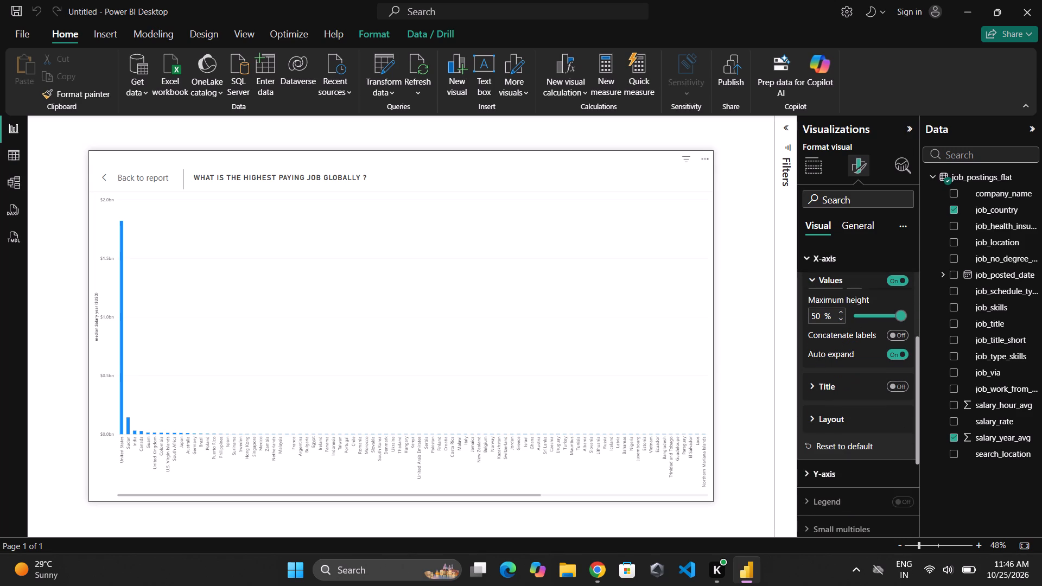
{"action": "scroll", "coordinate": [821, 359], "scroll_direction": "down", "scroll_amount": 1}
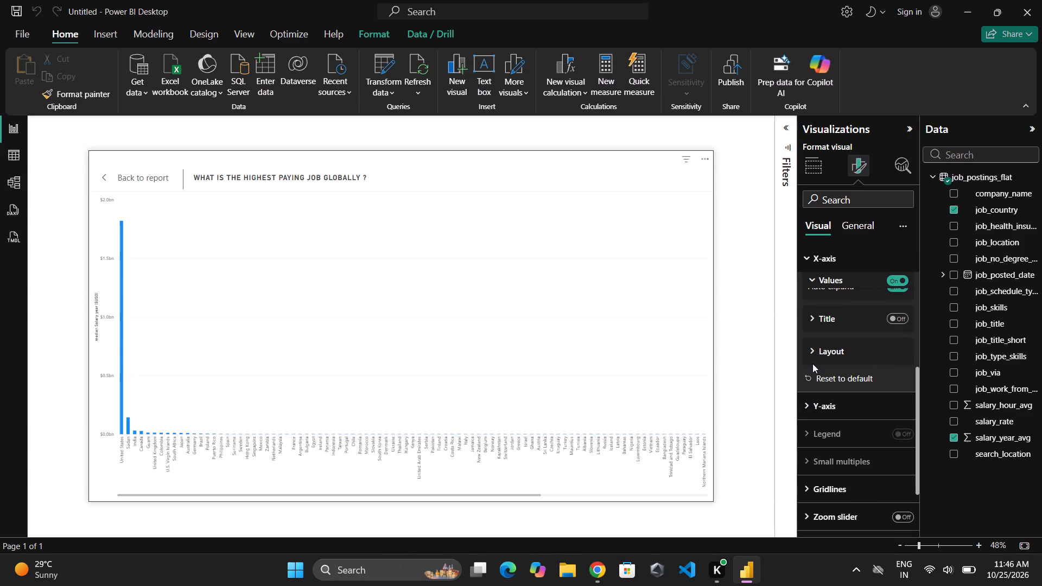
Set the Y-axis range maximum of the column chart to Auto.
{"action": "left_click", "coordinate": [808, 403]}
{"action": "scroll", "coordinate": [807, 403], "scroll_direction": "down", "scroll_amount": 3}
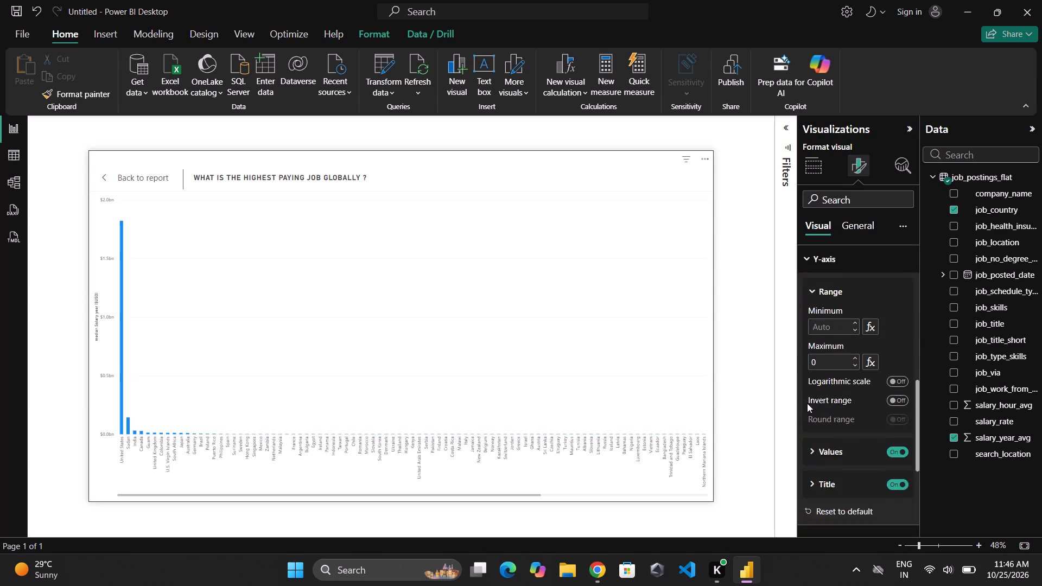
{"action": "scroll", "coordinate": [807, 402], "scroll_direction": "up", "scroll_amount": 2}
{"action": "left_click", "coordinate": [853, 436]}
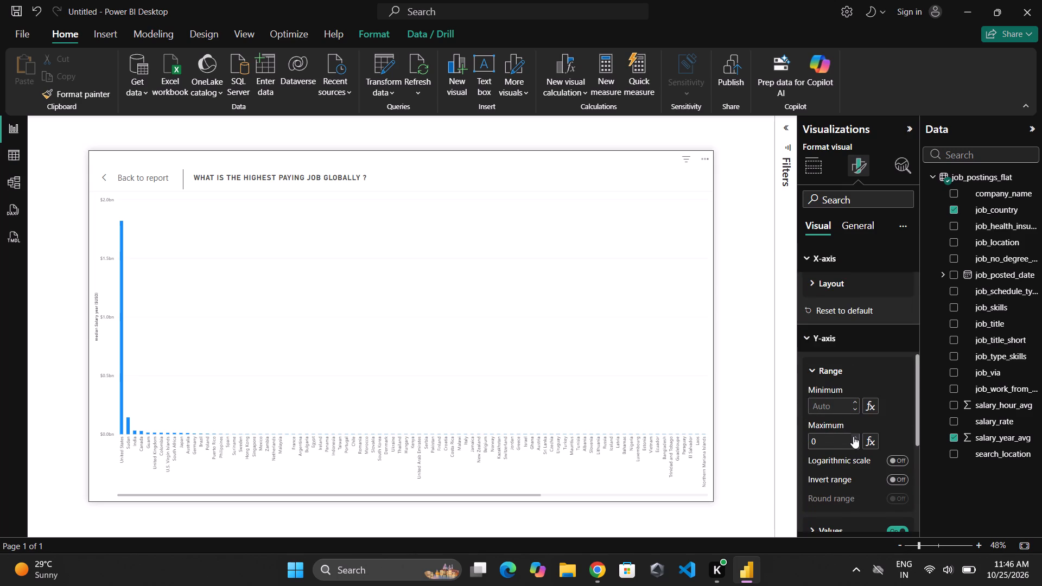
{"action": "left_click", "coordinate": [837, 444]}
{"action": "key", "text": "BackSpace"}
{"action": "type", "text": "auto"}
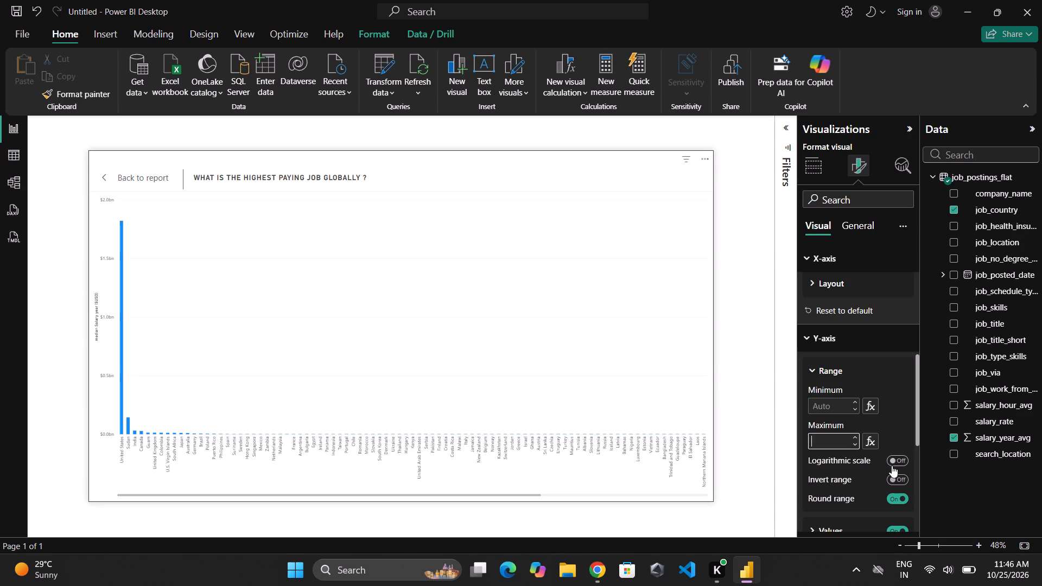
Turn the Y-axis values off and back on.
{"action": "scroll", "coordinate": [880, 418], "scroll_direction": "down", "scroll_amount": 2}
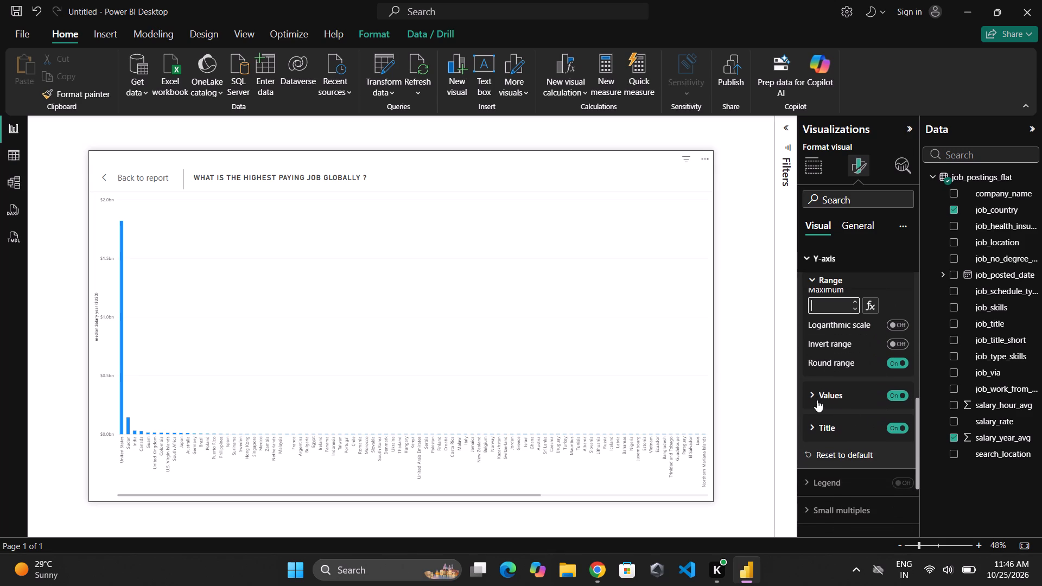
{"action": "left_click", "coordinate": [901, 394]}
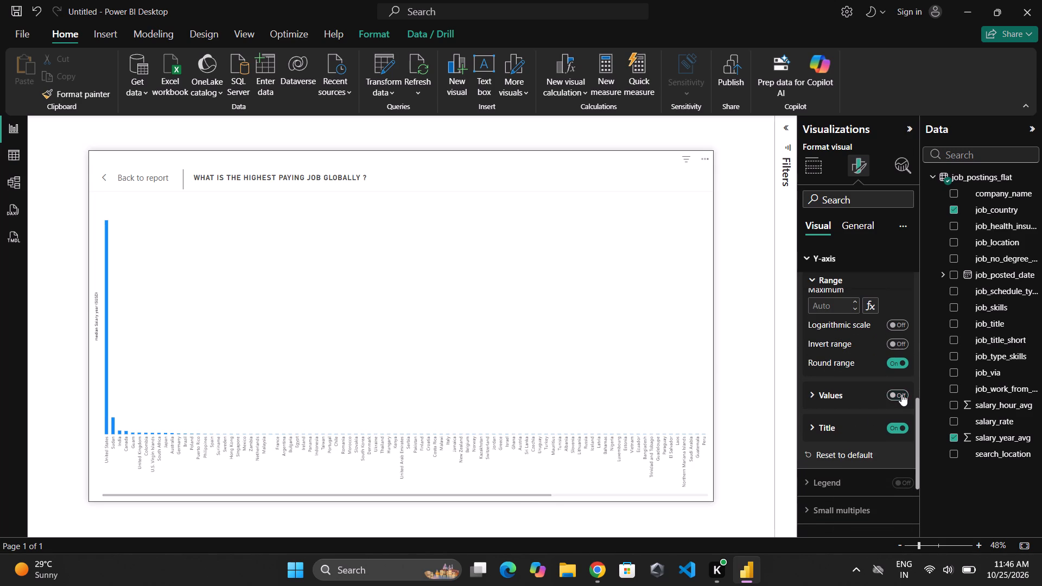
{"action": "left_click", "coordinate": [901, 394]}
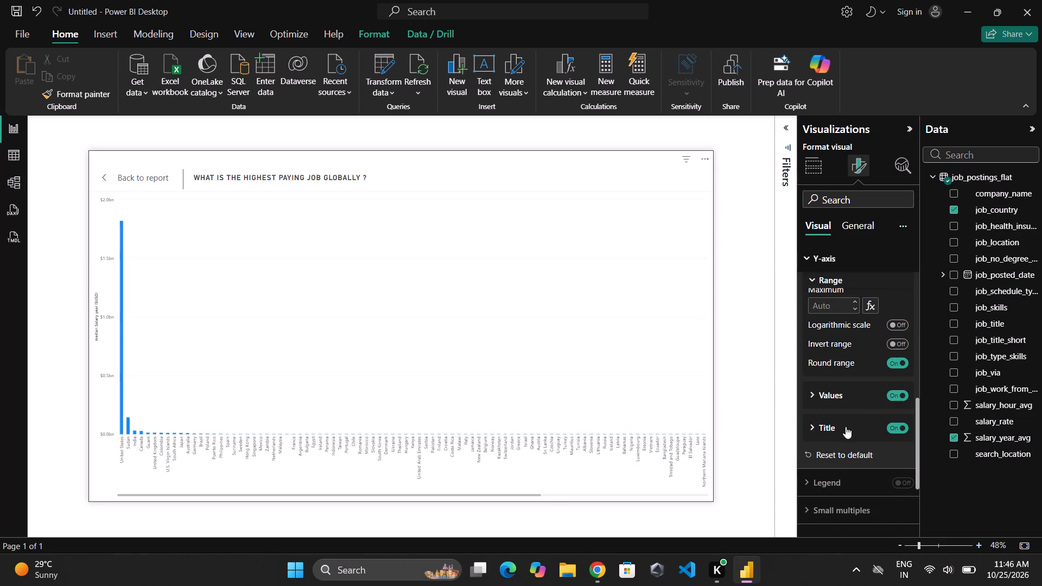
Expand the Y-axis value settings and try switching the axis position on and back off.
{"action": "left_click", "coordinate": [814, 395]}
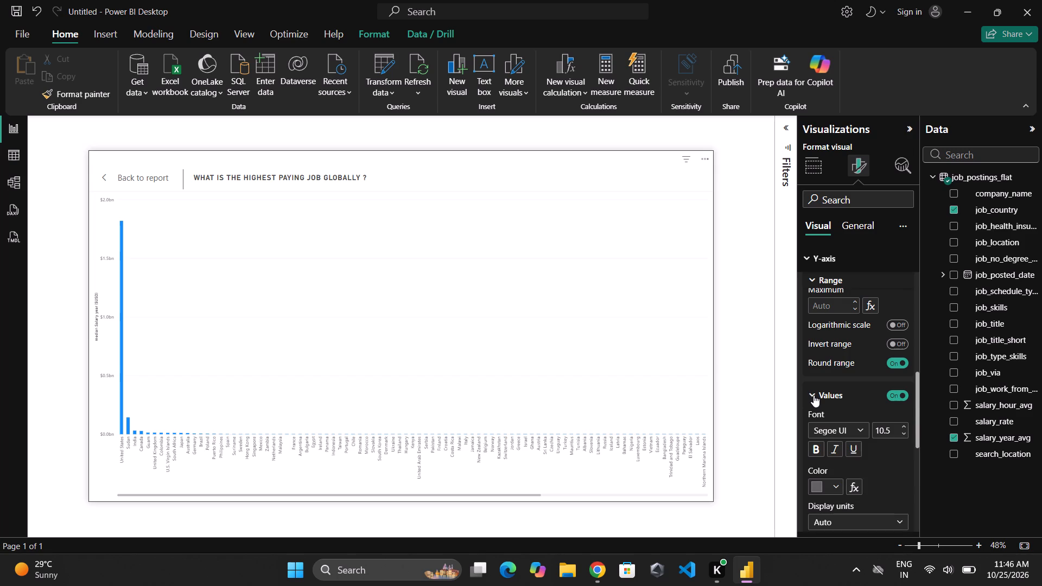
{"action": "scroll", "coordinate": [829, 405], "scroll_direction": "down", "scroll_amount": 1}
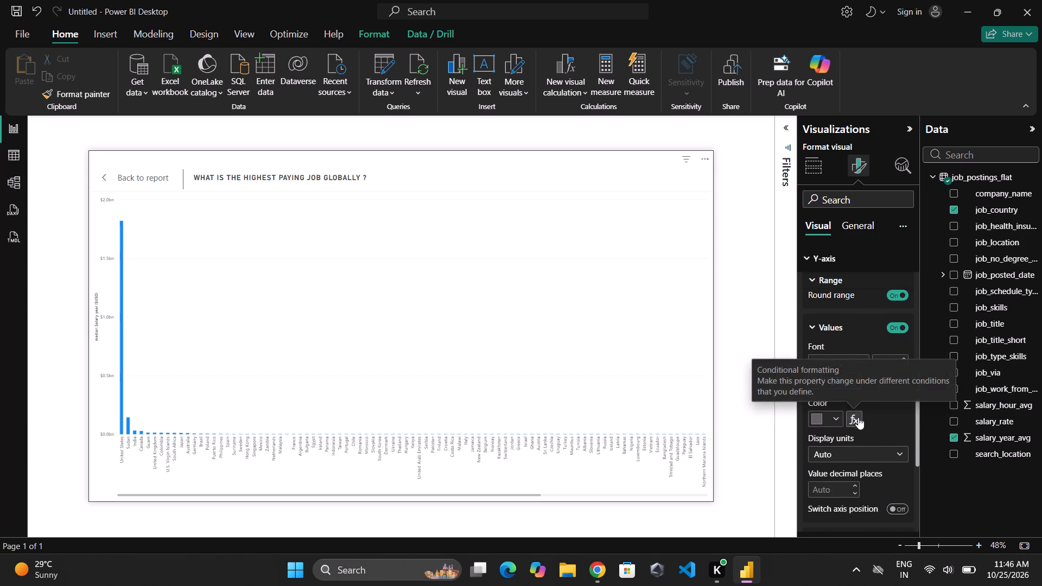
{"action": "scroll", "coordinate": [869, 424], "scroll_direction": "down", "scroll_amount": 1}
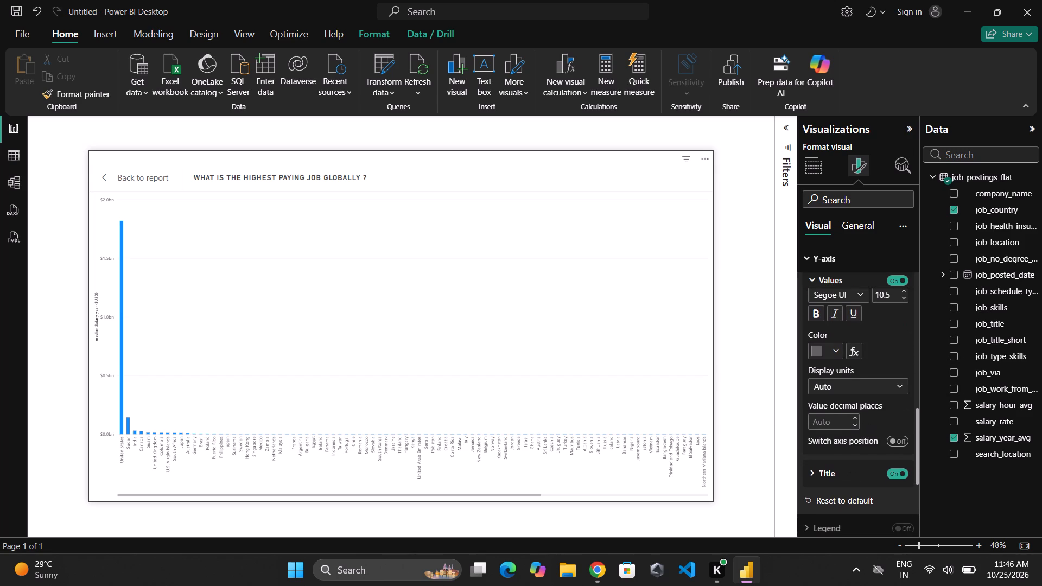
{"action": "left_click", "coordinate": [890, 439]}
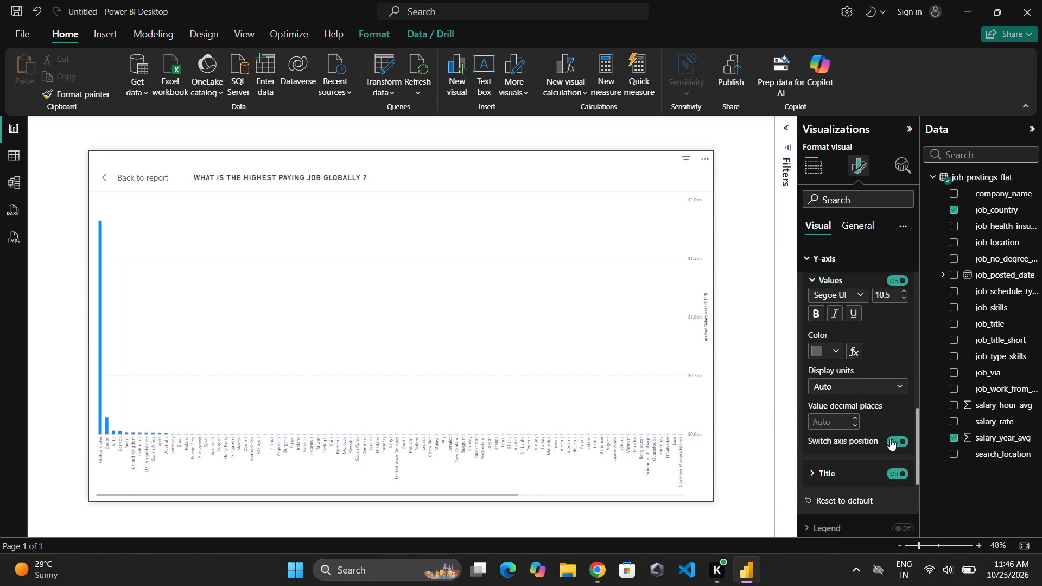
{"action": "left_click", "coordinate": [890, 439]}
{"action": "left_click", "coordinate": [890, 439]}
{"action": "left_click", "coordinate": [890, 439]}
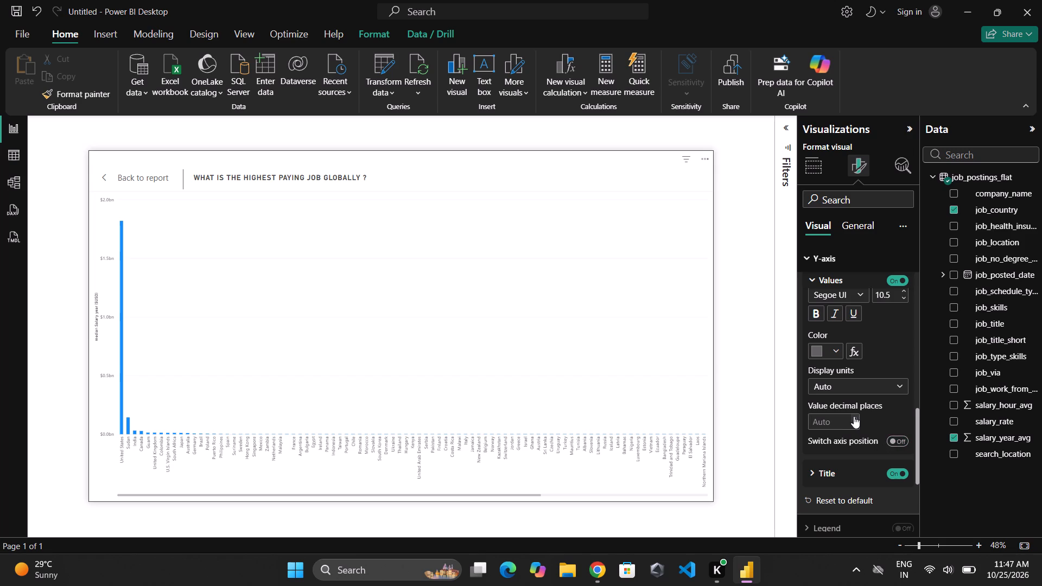
Set the Y-axis values' display units to Millions, then collapse the Y-axis and X-axis setting groups.
{"action": "left_click", "coordinate": [901, 385]}
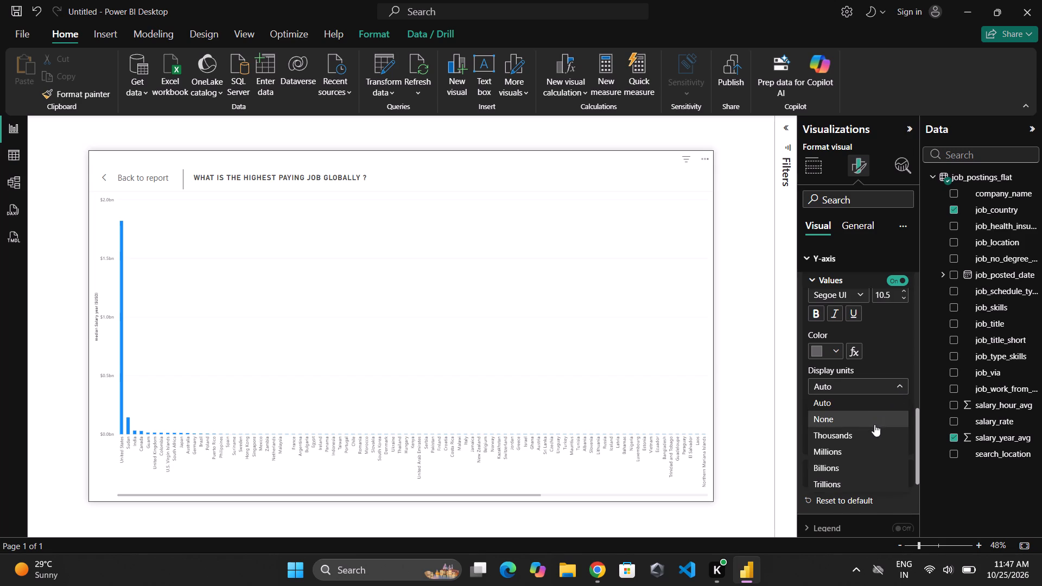
{"action": "left_click", "coordinate": [855, 451]}
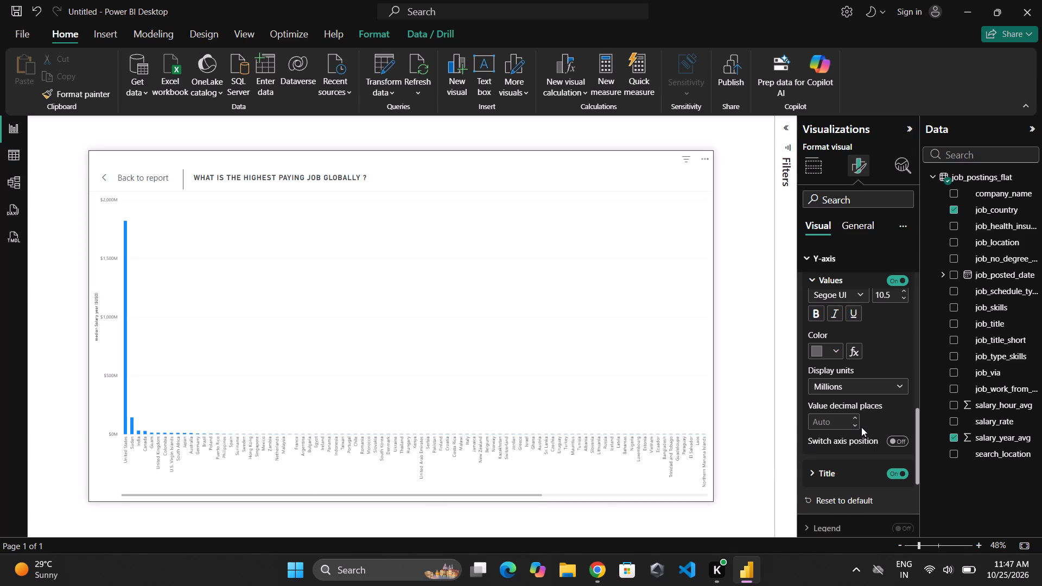
{"action": "scroll", "coordinate": [846, 352], "scroll_direction": "up", "scroll_amount": 2}
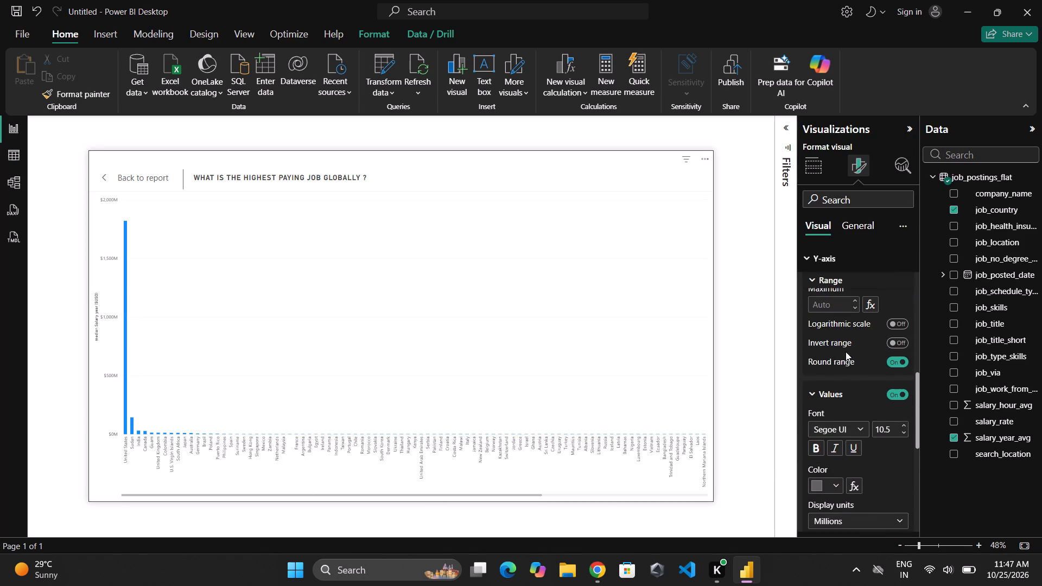
{"action": "scroll", "coordinate": [846, 352], "scroll_direction": "up", "scroll_amount": 1}
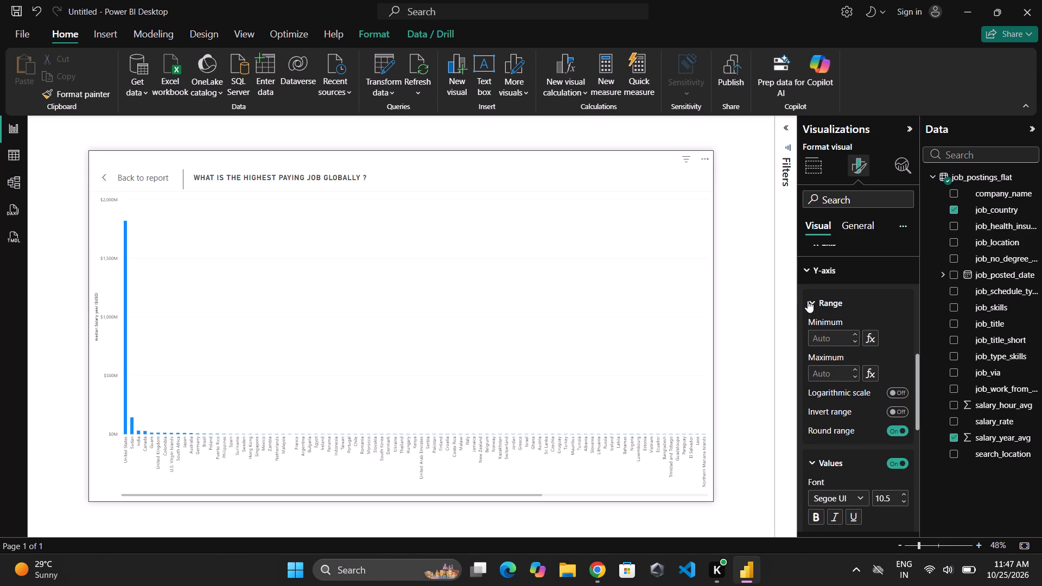
{"action": "left_click", "coordinate": [808, 301]}
{"action": "left_click", "coordinate": [809, 335]}
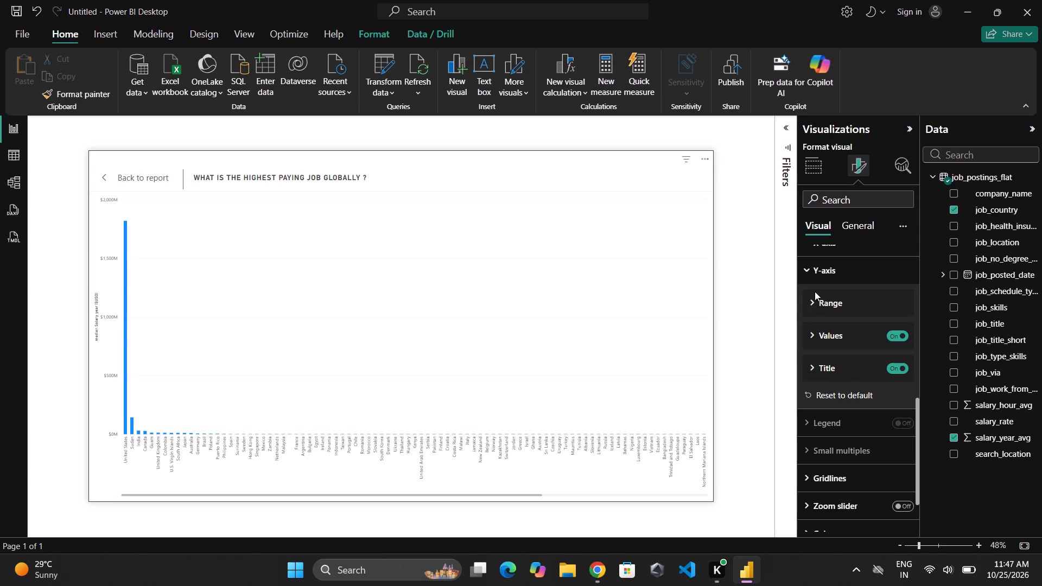
{"action": "scroll", "coordinate": [812, 269], "scroll_direction": "up", "scroll_amount": 2}
{"action": "scroll", "coordinate": [809, 340], "scroll_direction": "up", "scroll_amount": 2}
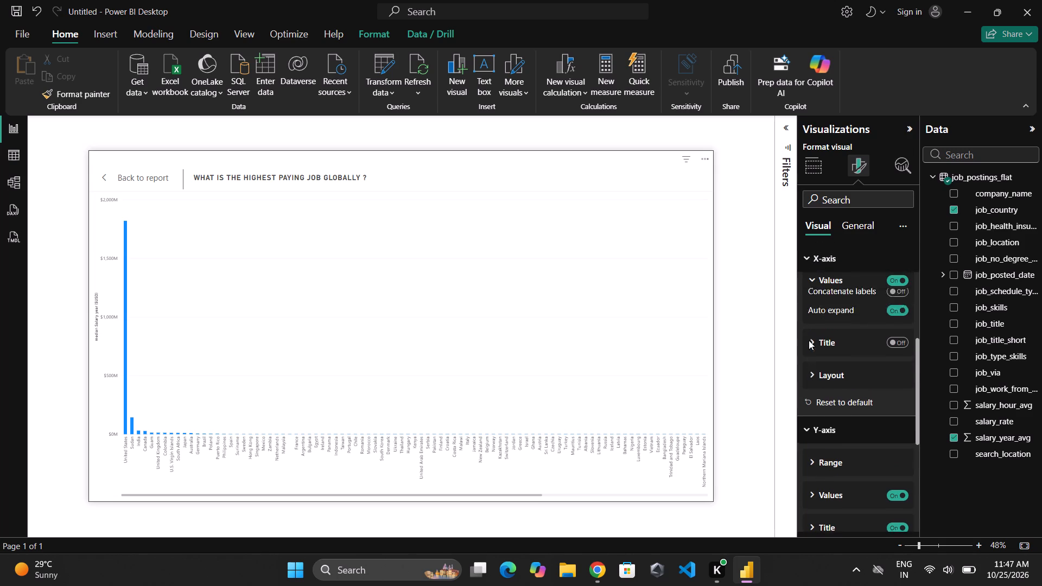
{"action": "scroll", "coordinate": [809, 340], "scroll_direction": "up", "scroll_amount": 2}
{"action": "left_click", "coordinate": [808, 390]}
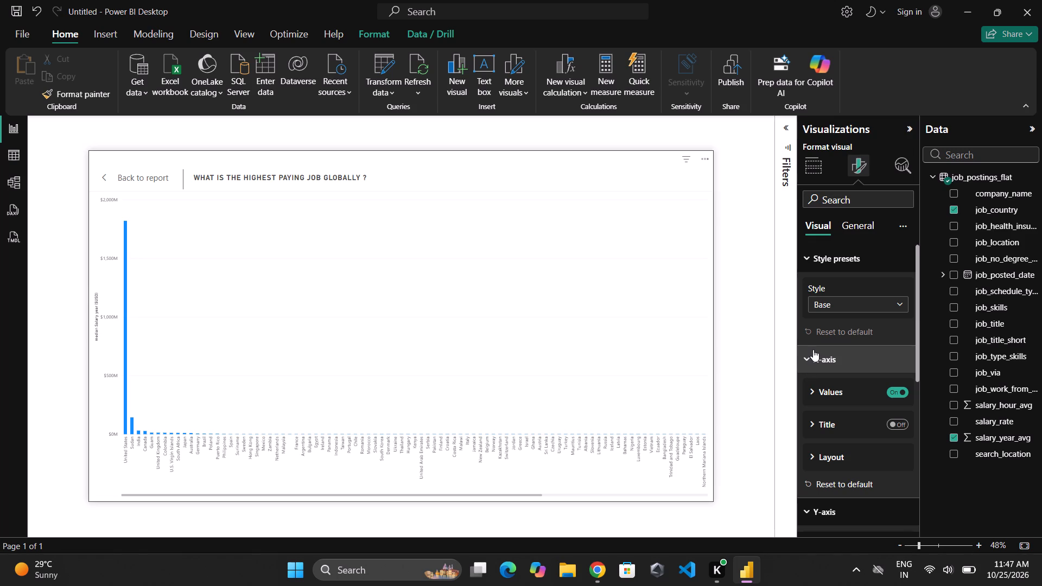
Examine the country columns, enlarge the report to 71%, and switch to Chrome to compare with the instructor's chart.
{"action": "scroll", "coordinate": [813, 348], "scroll_direction": "up", "scroll_amount": 8}
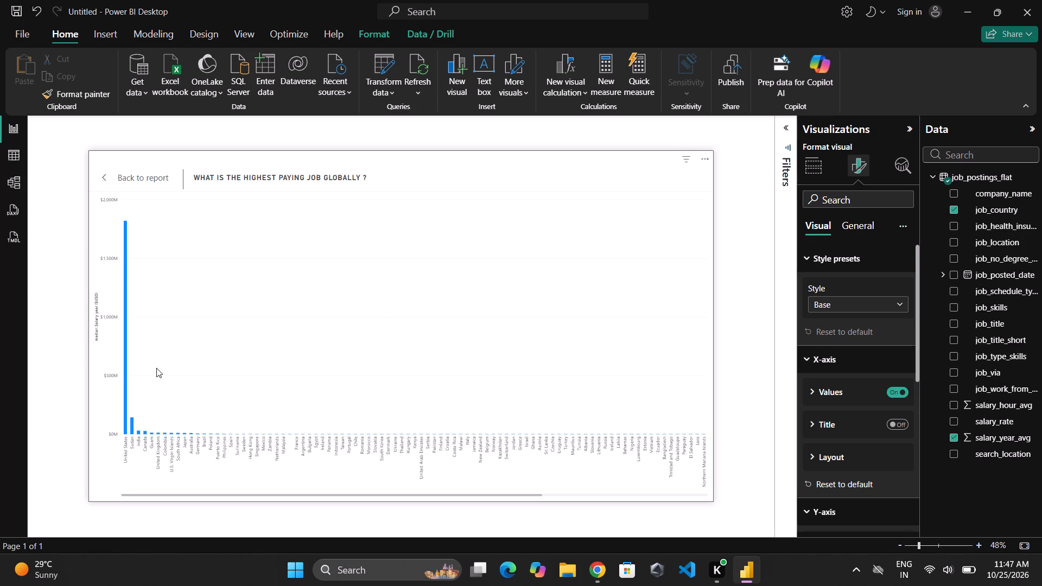
{"action": "scroll", "coordinate": [132, 354], "scroll_direction": "up", "scroll_amount": 1}
{"action": "scroll", "coordinate": [132, 354], "scroll_direction": "down", "scroll_amount": 2}
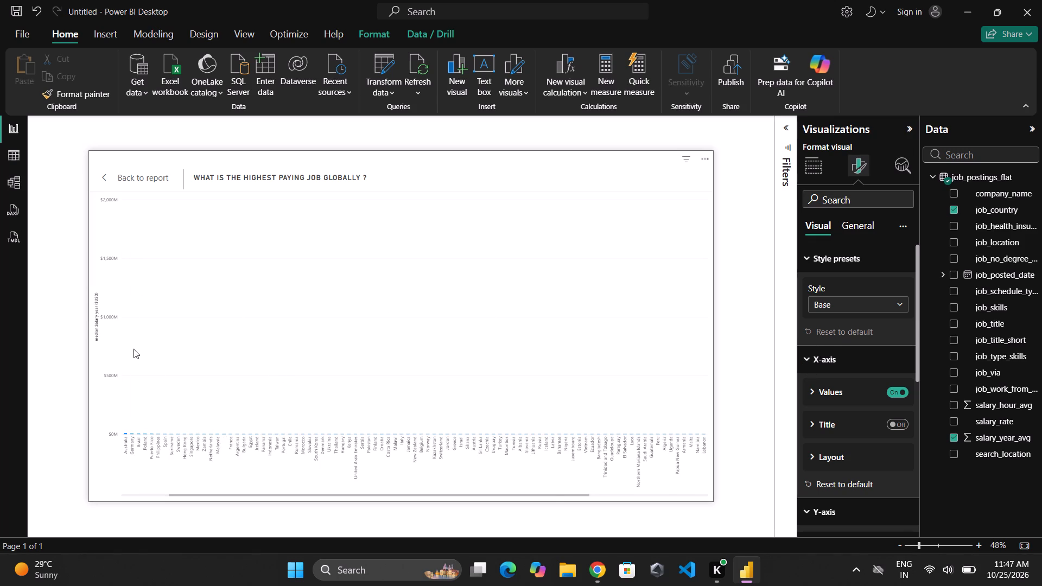
{"action": "scroll", "coordinate": [134, 349], "scroll_direction": "up", "scroll_amount": 2}
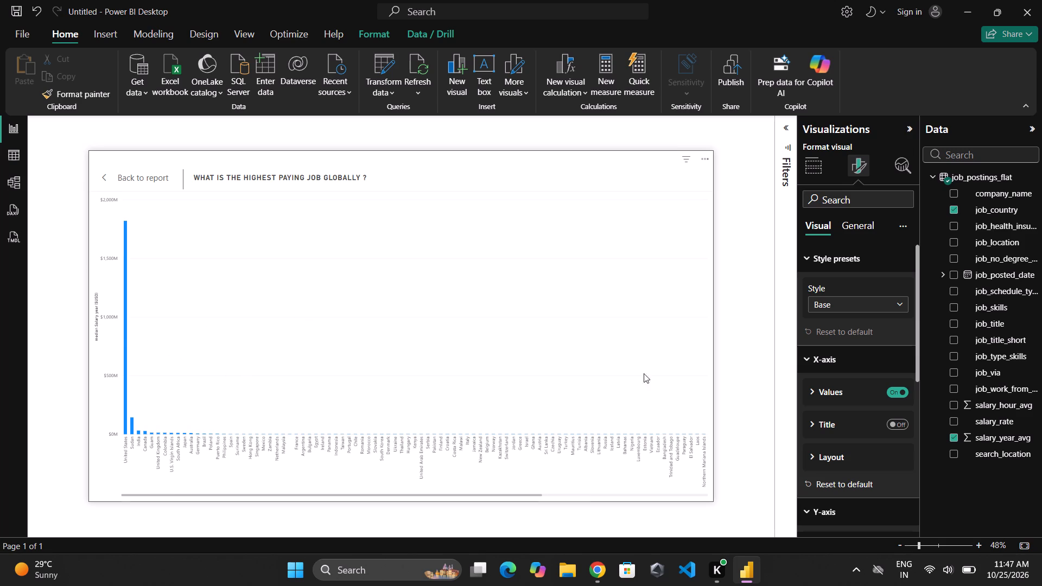
{"action": "left_click", "coordinate": [927, 542]}
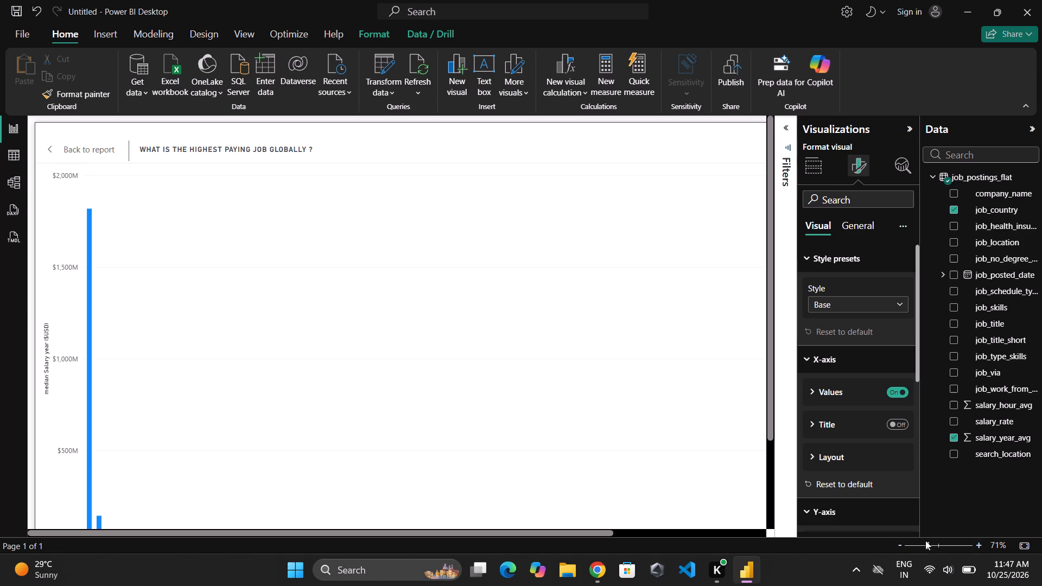
{"action": "left_click", "coordinate": [598, 579]}
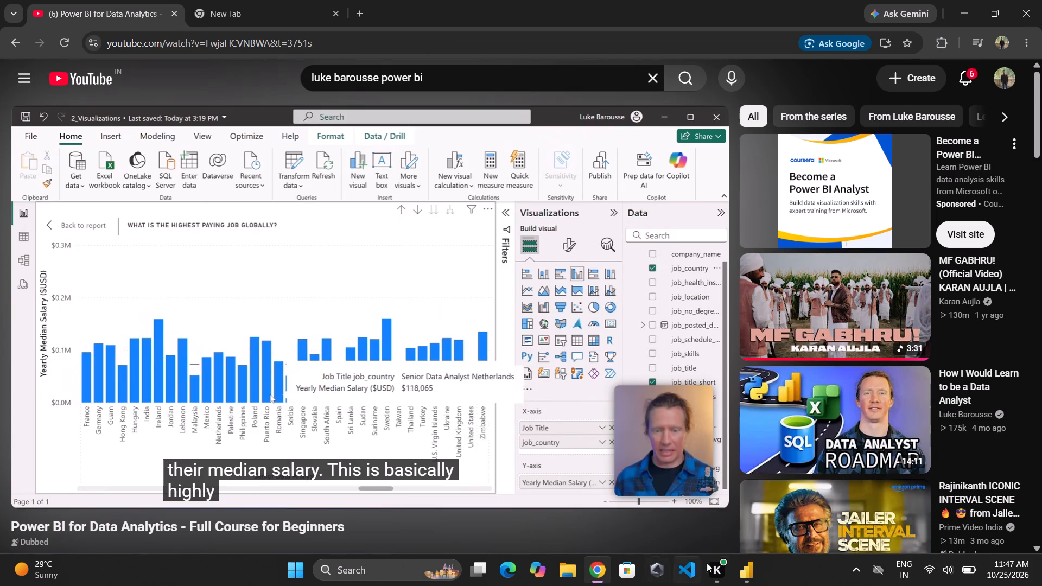
Switch to Power BI Desktop and examine the value settings of the chart's X-axis and Y-axis.
{"action": "left_click", "coordinate": [752, 574]}
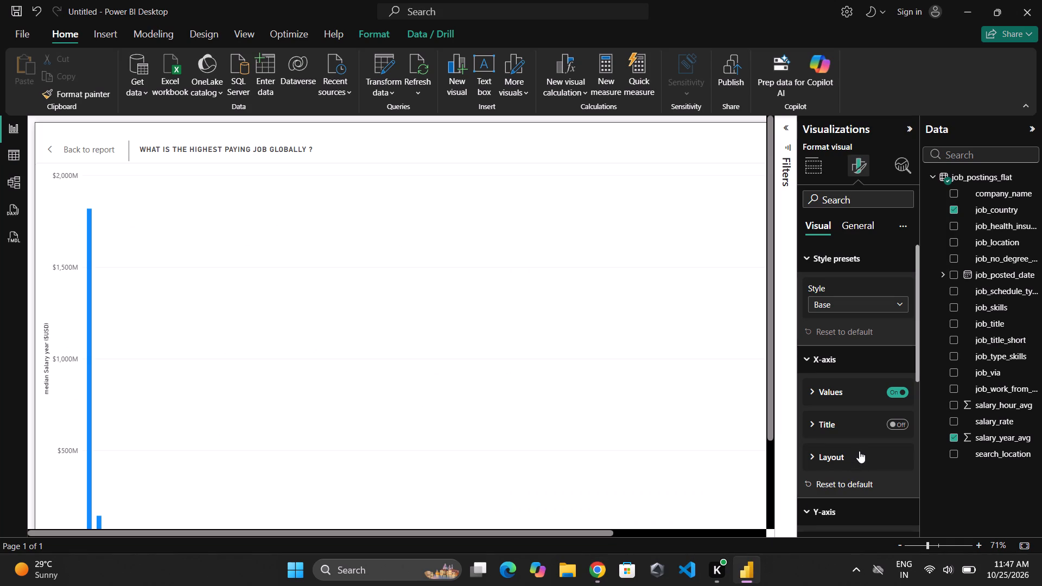
{"action": "left_click", "coordinate": [816, 385]}
{"action": "scroll", "coordinate": [876, 466], "scroll_direction": "down", "scroll_amount": 1}
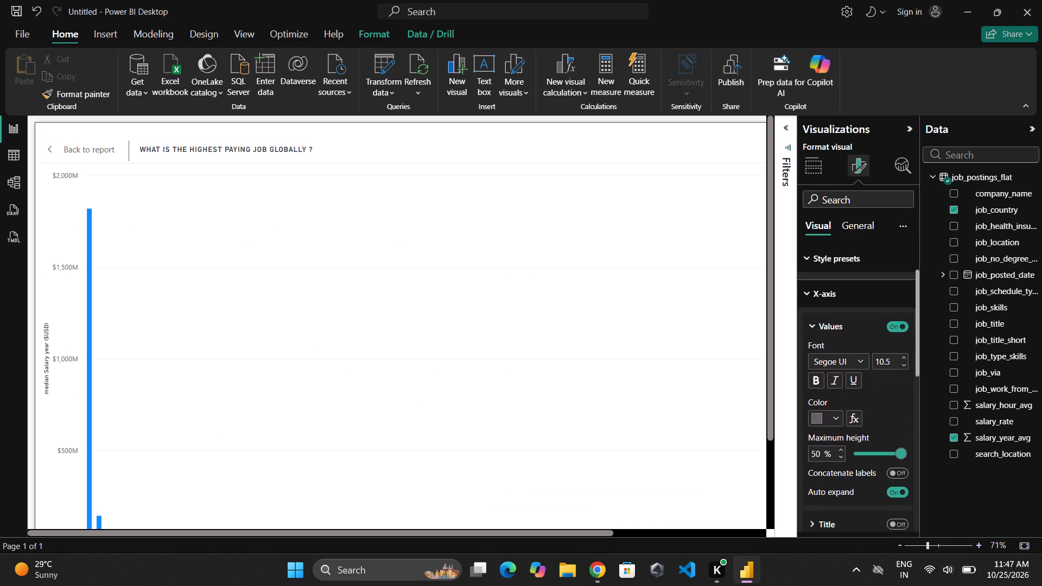
{"action": "scroll", "coordinate": [857, 477], "scroll_direction": "down", "scroll_amount": 2}
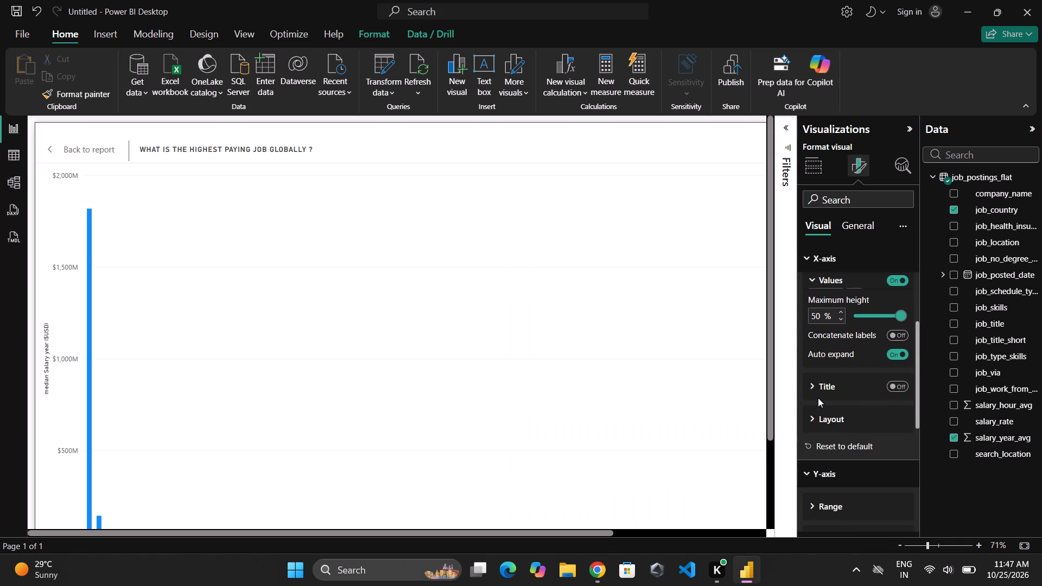
{"action": "scroll", "coordinate": [818, 398], "scroll_direction": "up", "scroll_amount": 1}
{"action": "scroll", "coordinate": [818, 398], "scroll_direction": "down", "scroll_amount": 2}
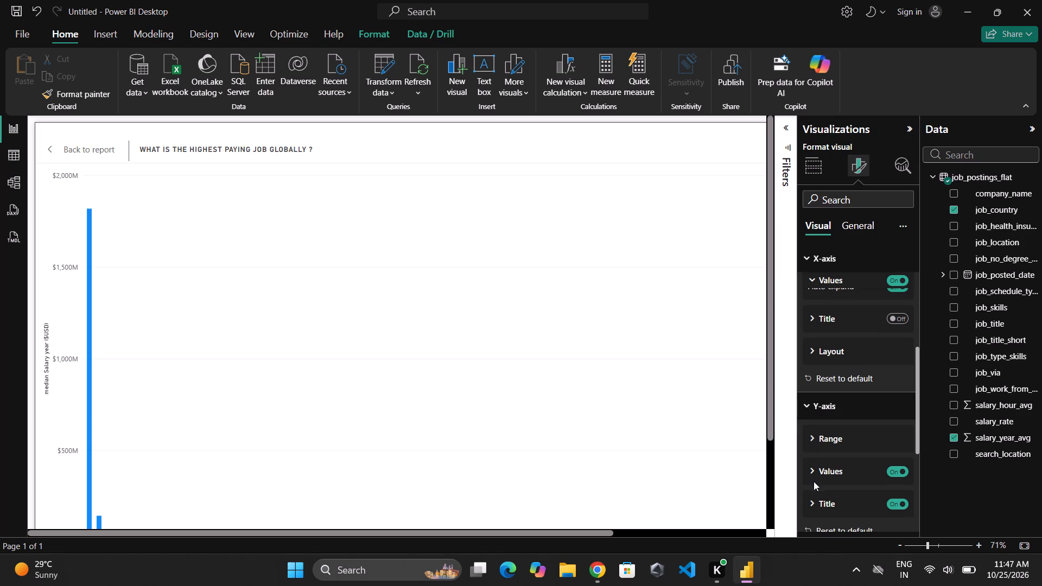
{"action": "left_click", "coordinate": [814, 470]}
{"action": "scroll", "coordinate": [822, 467], "scroll_direction": "down", "scroll_amount": 4}
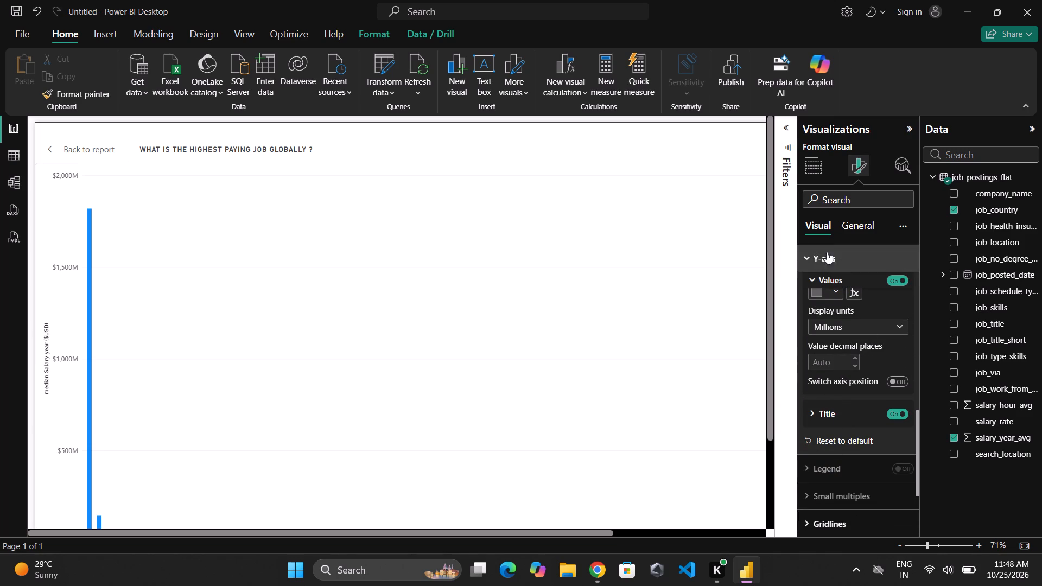
{"action": "scroll", "coordinate": [847, 306], "scroll_direction": "up", "scroll_amount": 1}
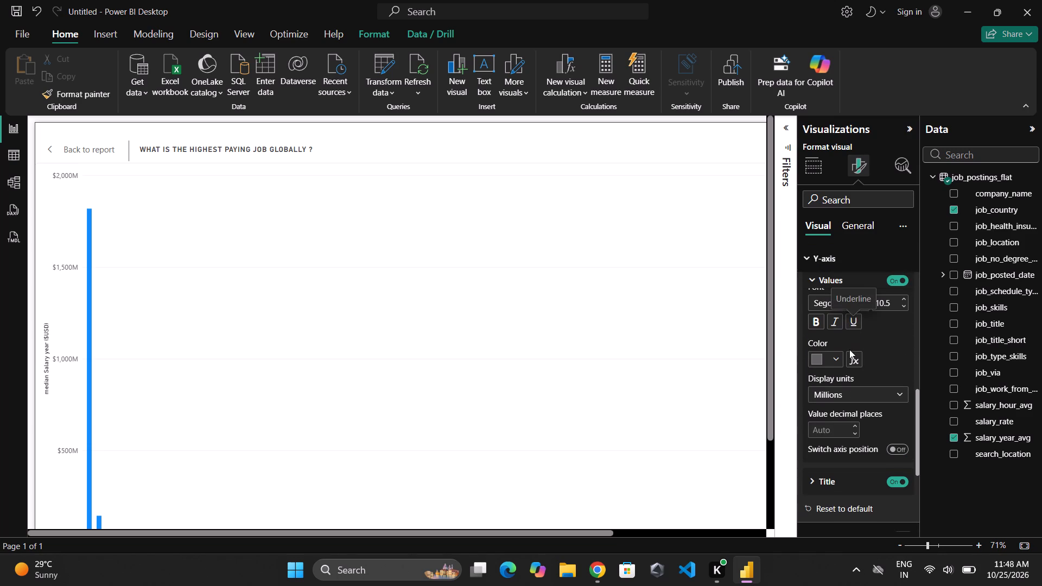
{"action": "scroll", "coordinate": [849, 350], "scroll_direction": "up", "scroll_amount": 1}
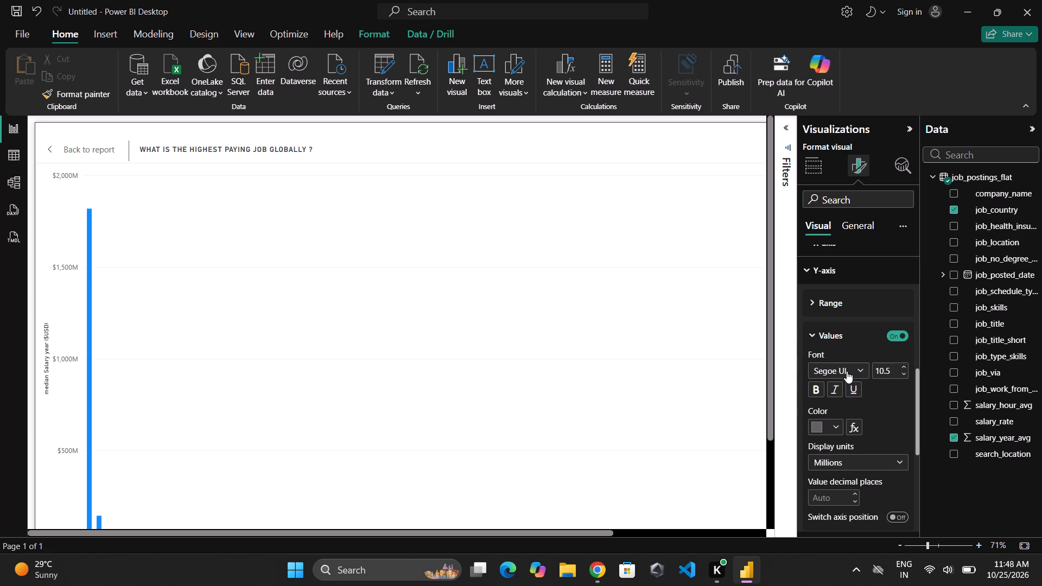
{"action": "left_click", "coordinate": [863, 365]}
{"action": "scroll", "coordinate": [857, 434], "scroll_direction": "down", "scroll_amount": 1}
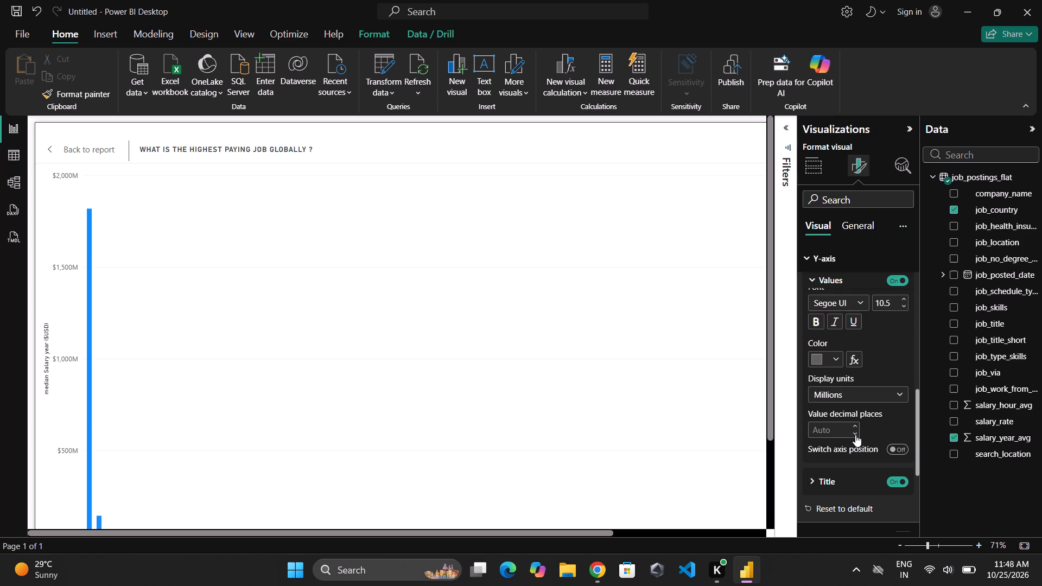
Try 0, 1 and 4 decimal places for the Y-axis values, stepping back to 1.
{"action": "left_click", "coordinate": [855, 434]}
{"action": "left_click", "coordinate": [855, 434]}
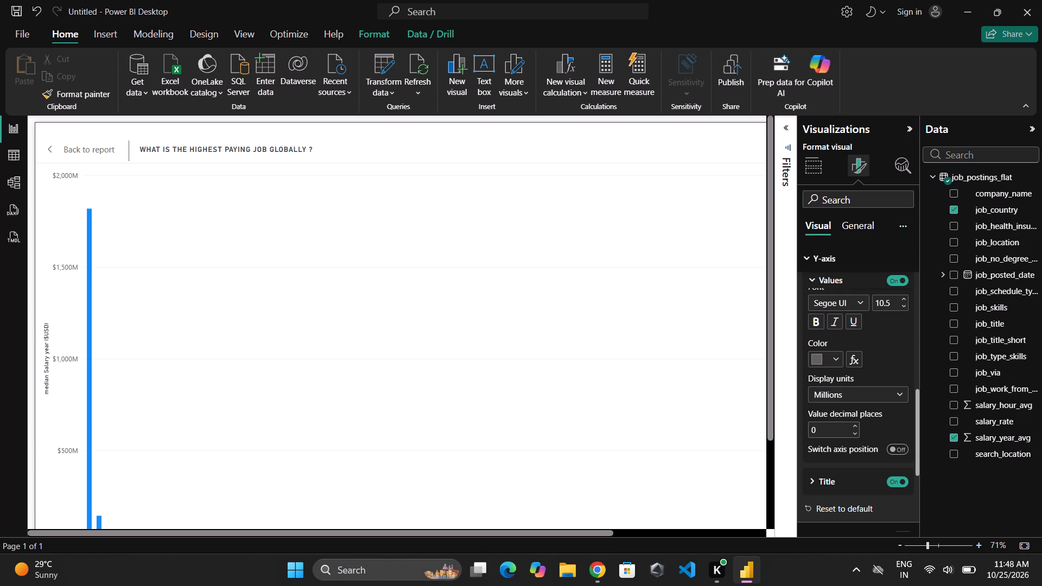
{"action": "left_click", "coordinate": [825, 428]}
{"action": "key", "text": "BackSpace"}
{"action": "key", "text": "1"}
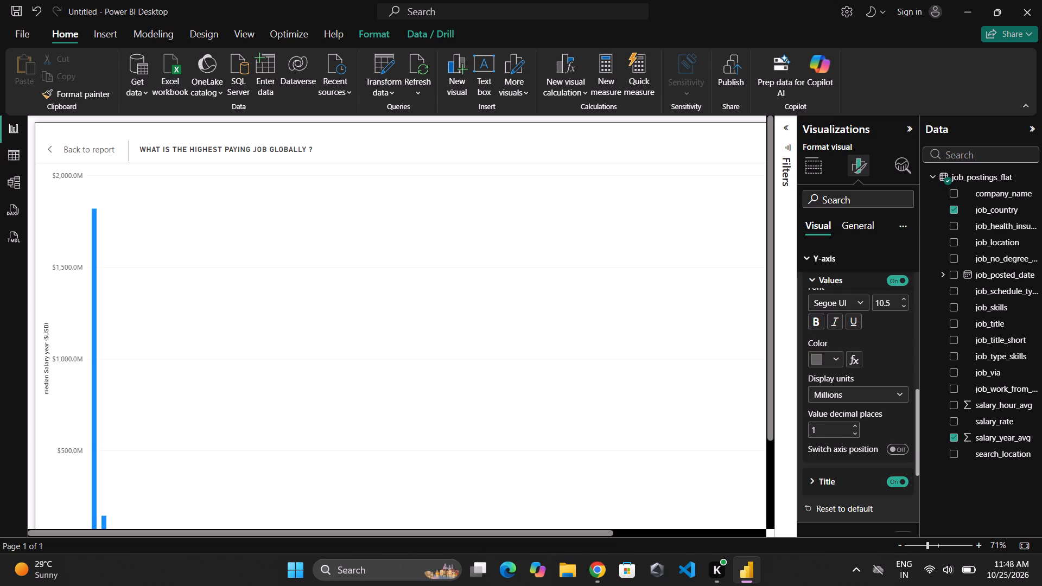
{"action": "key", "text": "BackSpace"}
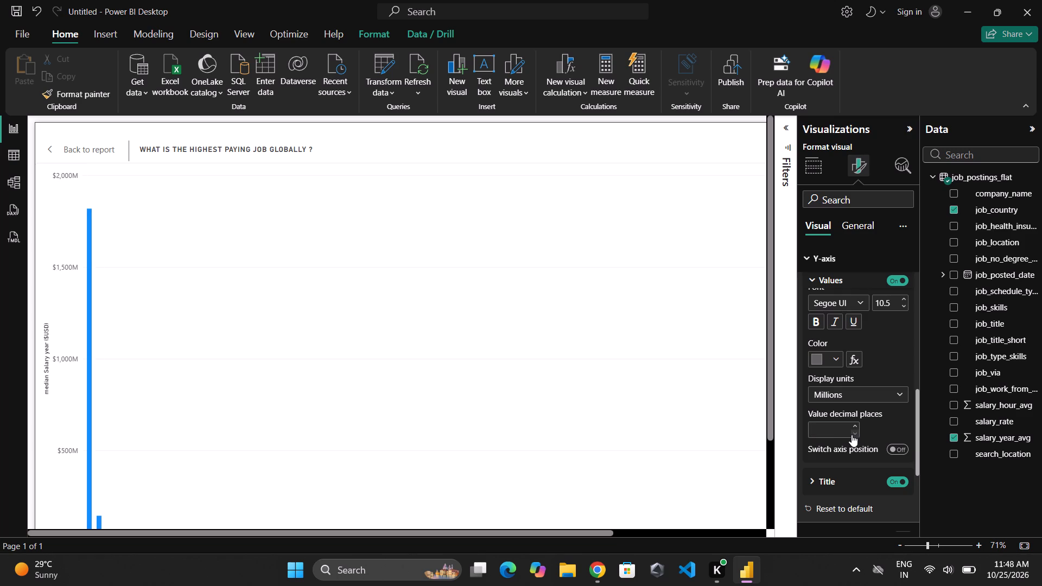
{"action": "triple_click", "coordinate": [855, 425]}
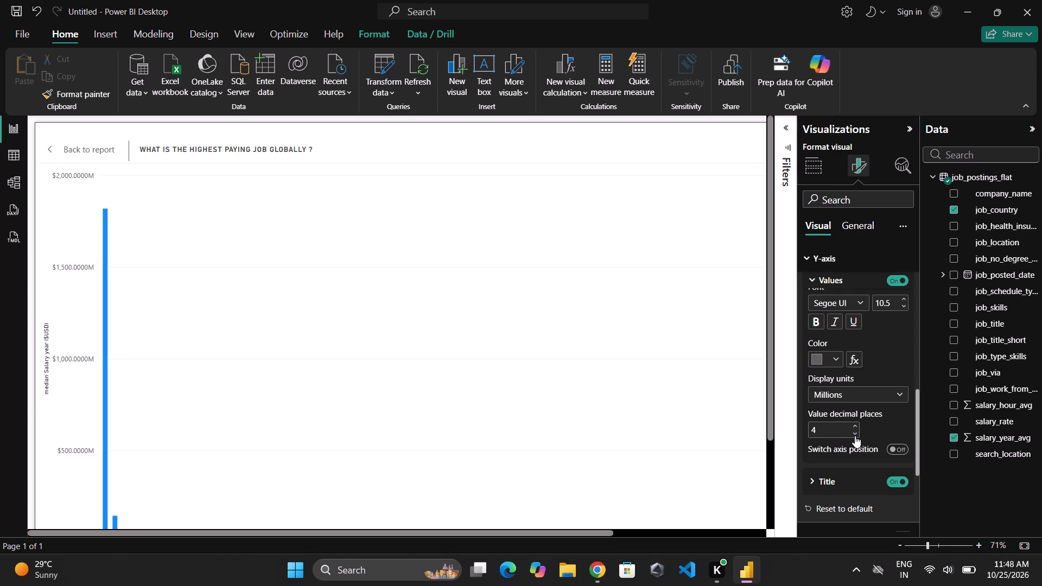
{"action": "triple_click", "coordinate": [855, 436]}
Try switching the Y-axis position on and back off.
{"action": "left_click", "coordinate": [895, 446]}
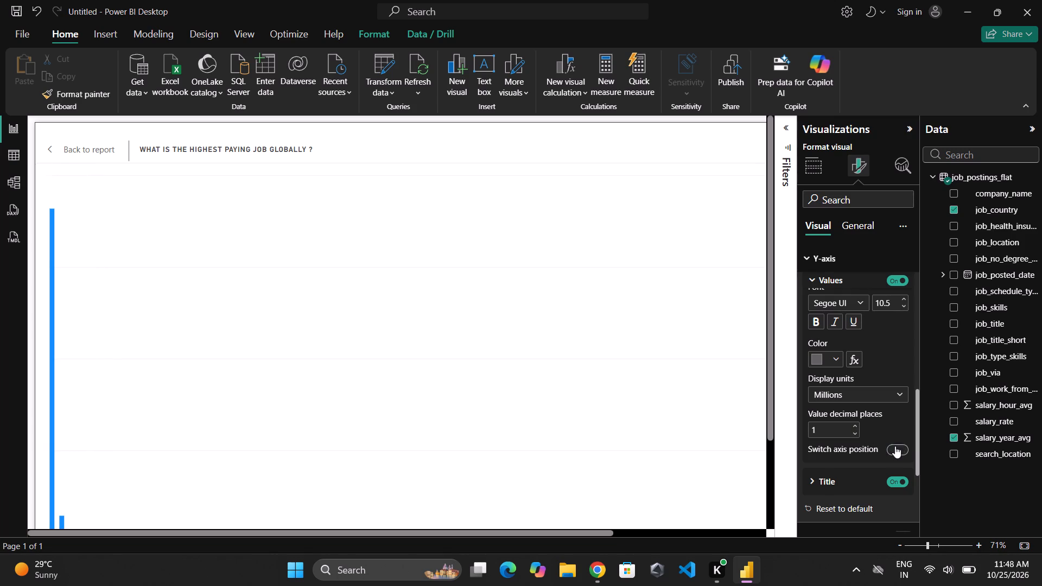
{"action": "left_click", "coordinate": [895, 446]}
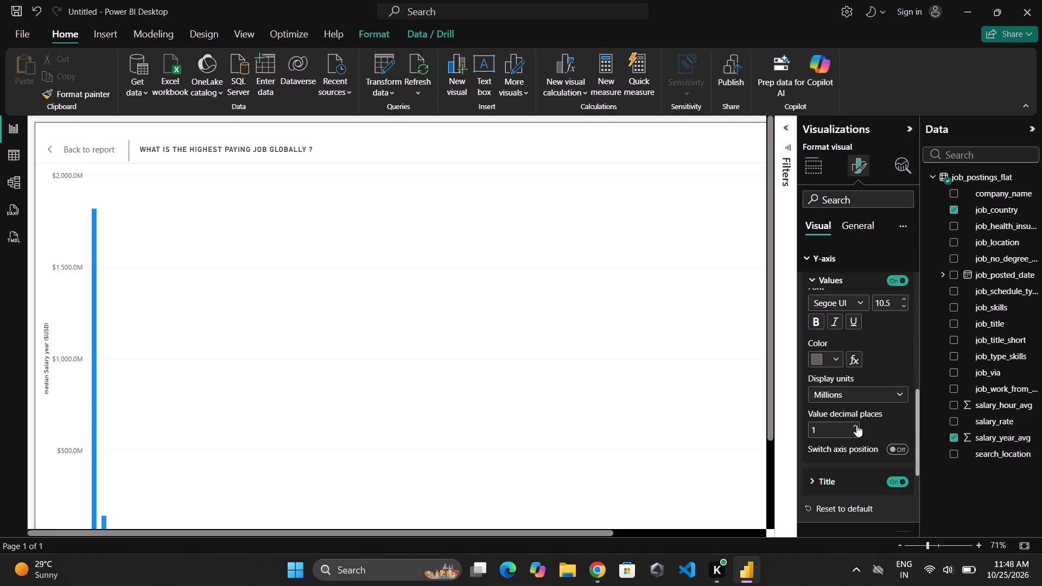
Set the Y-axis values' decimal places to 0.
{"action": "left_click", "coordinate": [856, 425]}
{"action": "double_click", "coordinate": [856, 431]}
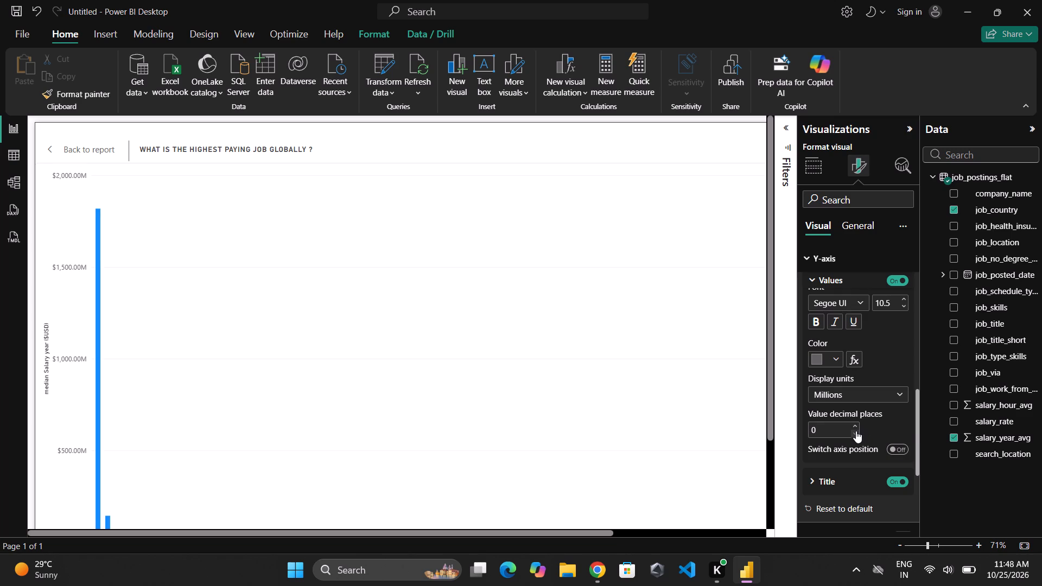
{"action": "left_click", "coordinate": [711, 444]}
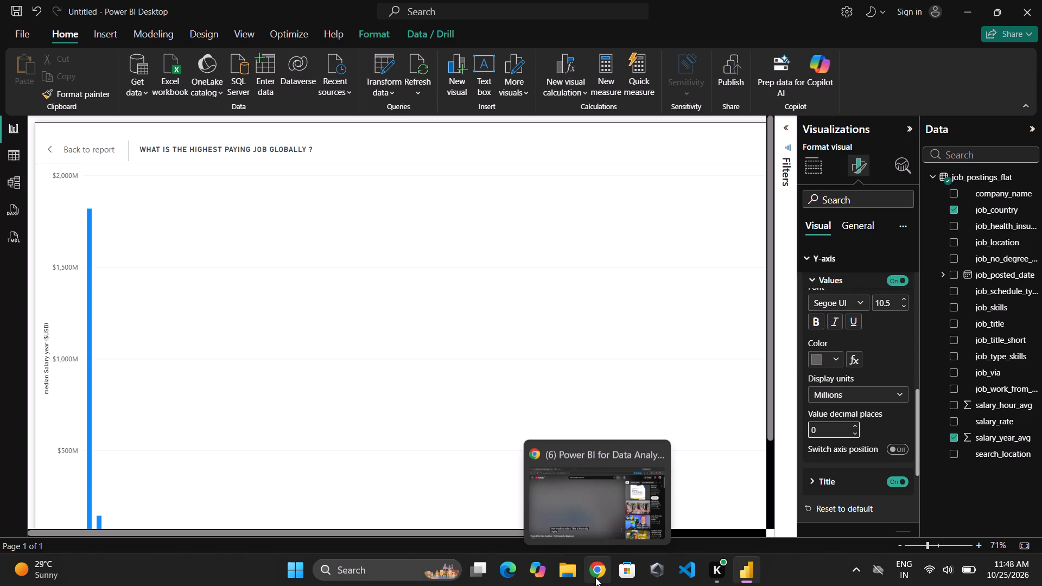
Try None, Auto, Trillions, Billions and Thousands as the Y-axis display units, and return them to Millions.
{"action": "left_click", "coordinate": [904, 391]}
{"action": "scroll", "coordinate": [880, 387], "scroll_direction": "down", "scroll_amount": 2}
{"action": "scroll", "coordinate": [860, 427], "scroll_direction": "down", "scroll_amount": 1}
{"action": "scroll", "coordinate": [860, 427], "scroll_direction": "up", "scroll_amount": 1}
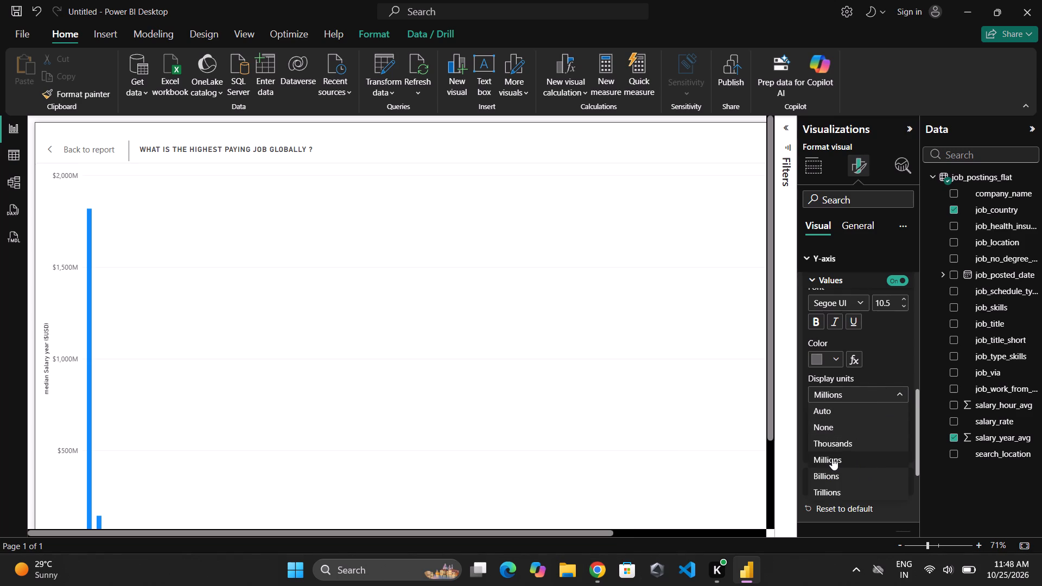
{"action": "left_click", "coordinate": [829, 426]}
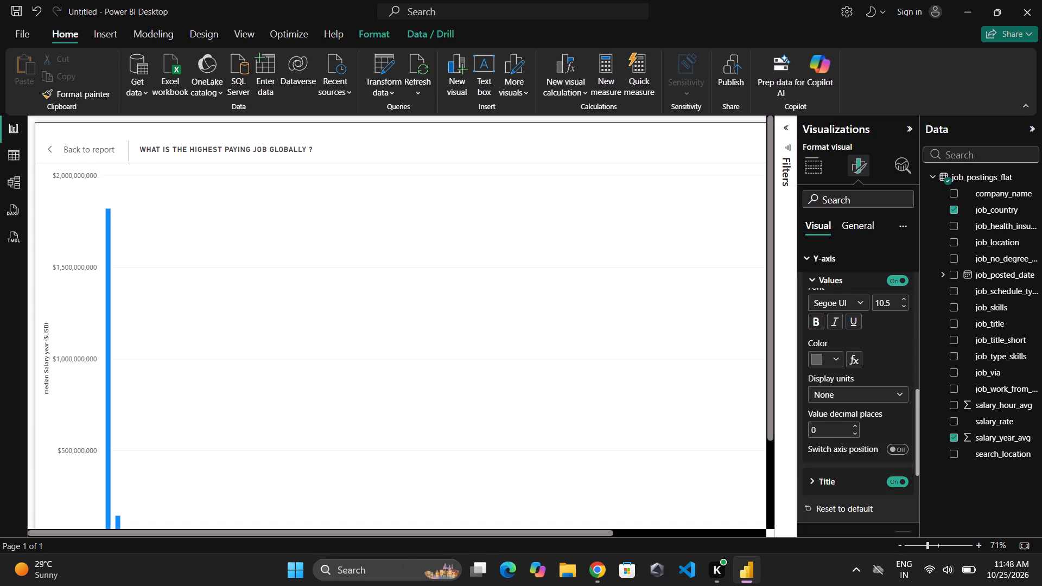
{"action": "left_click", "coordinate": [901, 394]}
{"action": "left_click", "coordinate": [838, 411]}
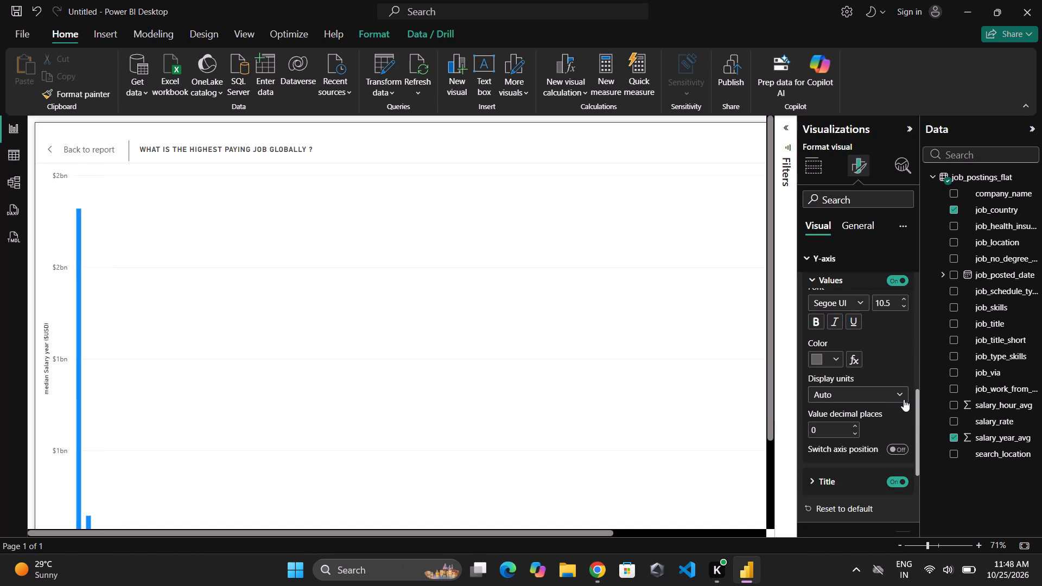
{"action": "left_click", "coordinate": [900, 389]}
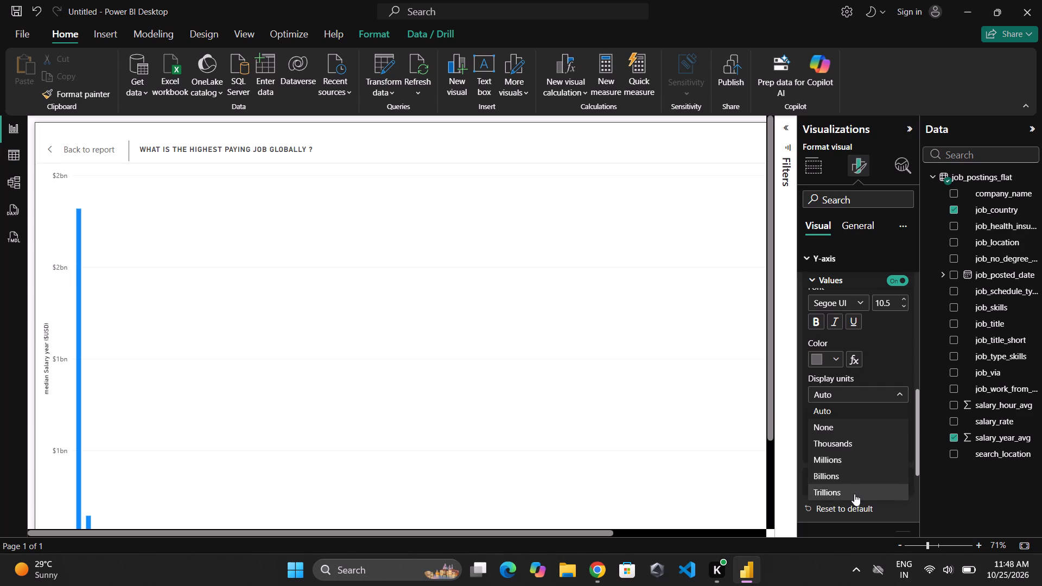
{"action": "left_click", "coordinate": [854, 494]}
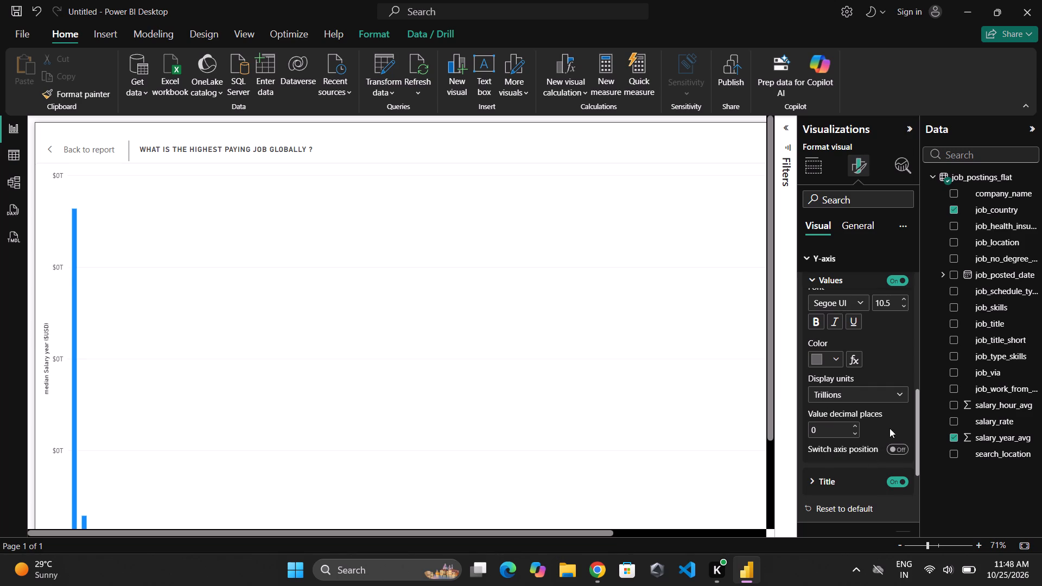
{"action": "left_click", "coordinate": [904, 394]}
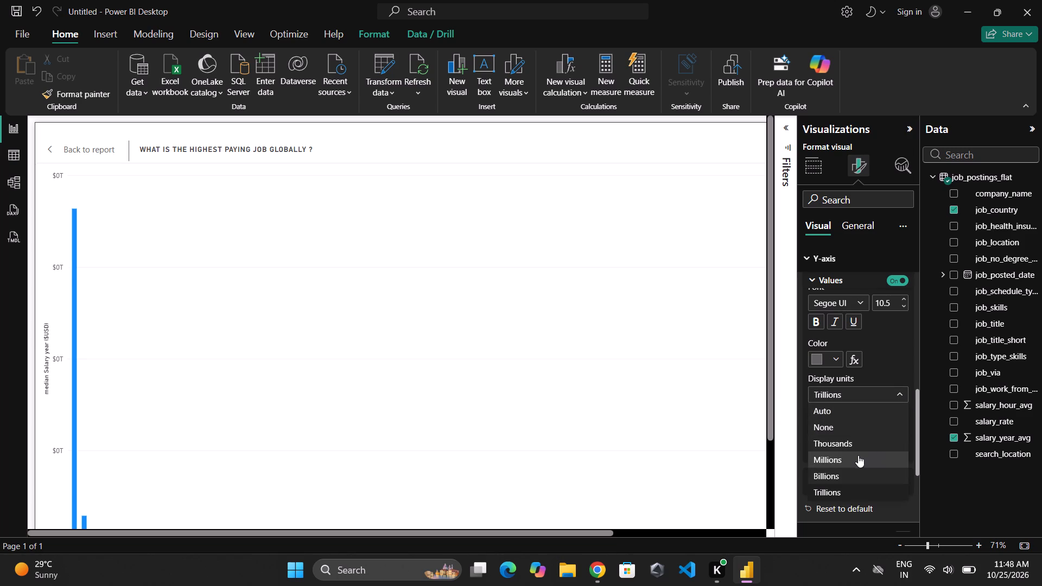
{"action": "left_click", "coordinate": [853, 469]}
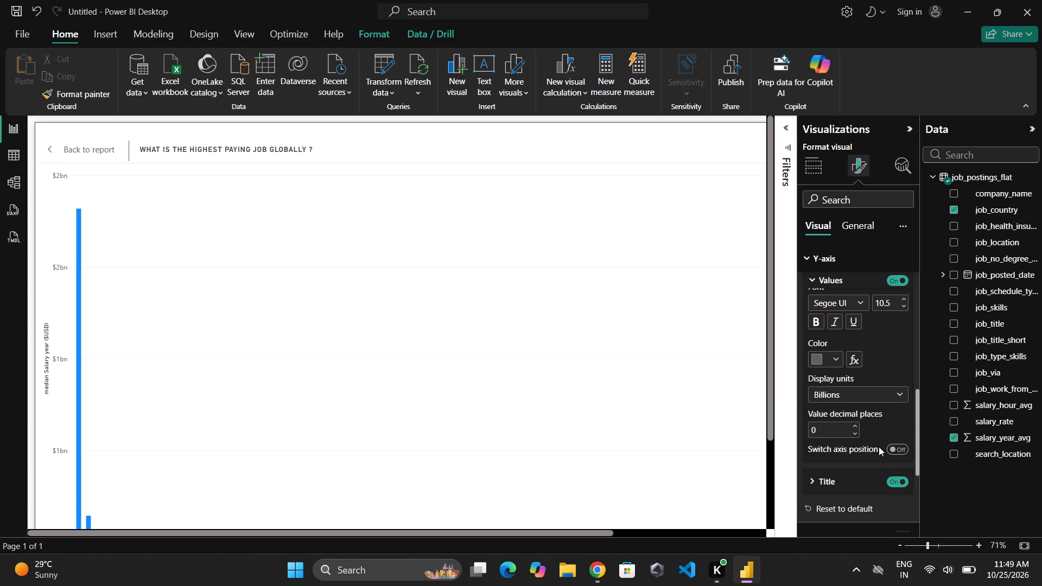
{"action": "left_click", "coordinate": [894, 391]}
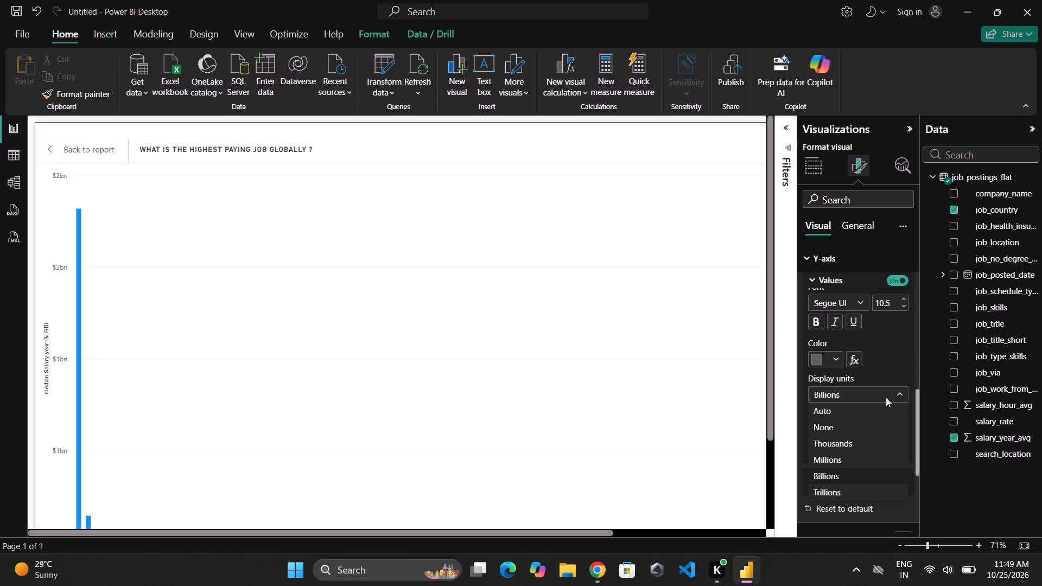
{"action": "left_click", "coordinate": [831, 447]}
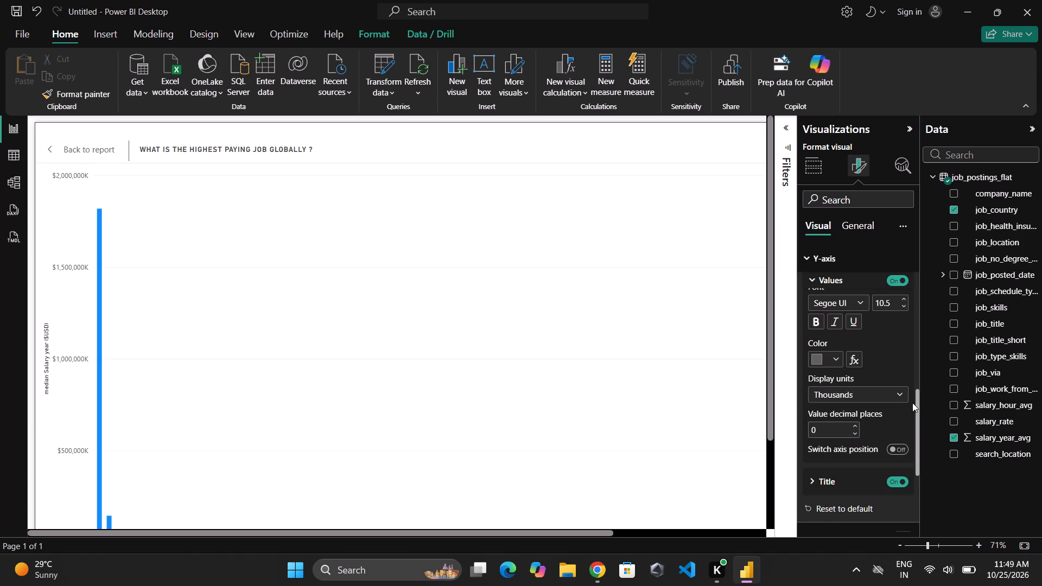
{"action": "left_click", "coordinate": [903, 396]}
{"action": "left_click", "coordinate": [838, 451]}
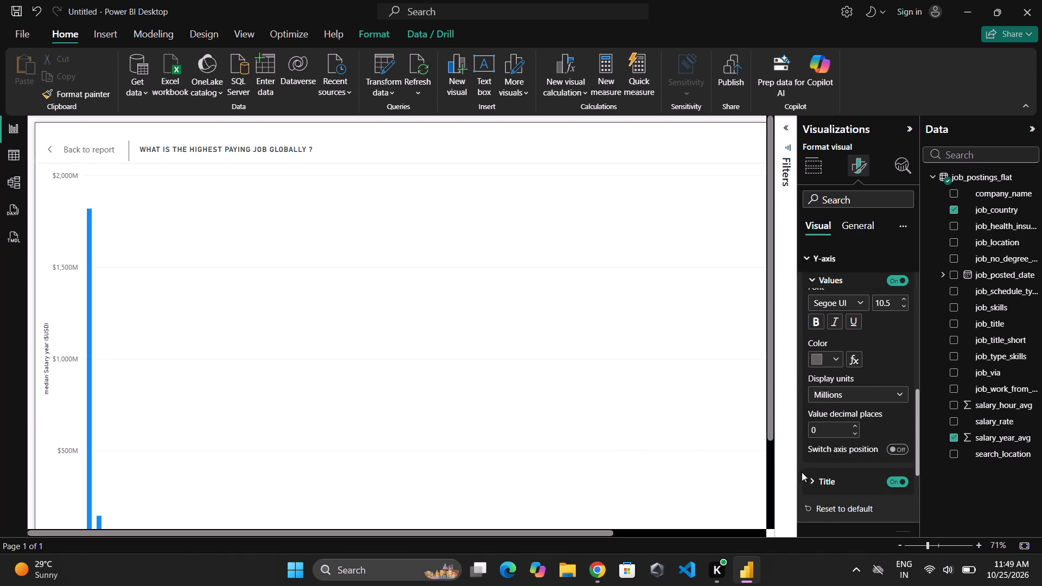
Reduce the report zoom to 47% to view the whole column chart.
{"action": "scroll", "coordinate": [867, 456], "scroll_direction": "down", "scroll_amount": 4}
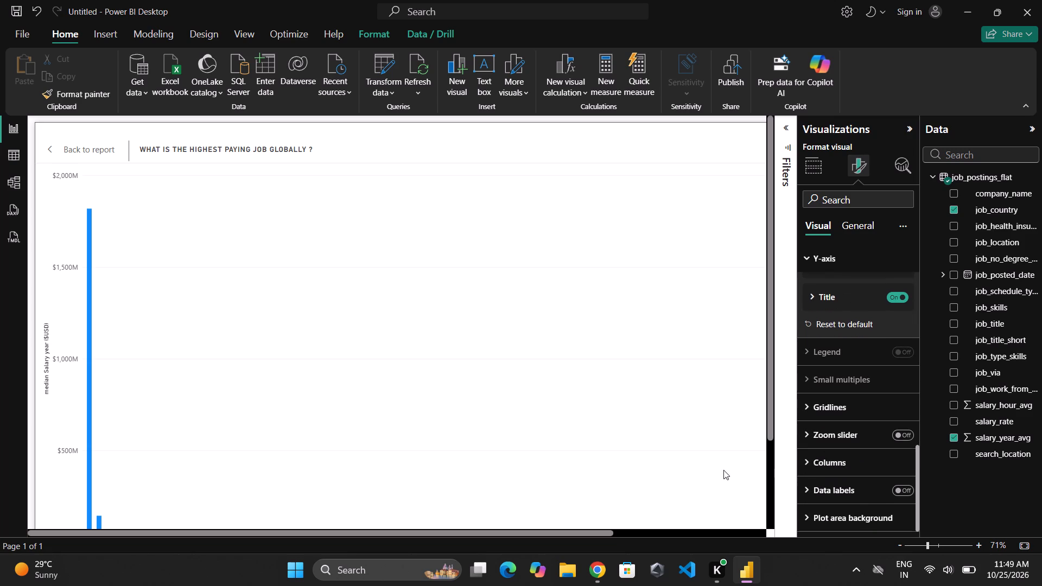
{"action": "left_click", "coordinate": [723, 470]}
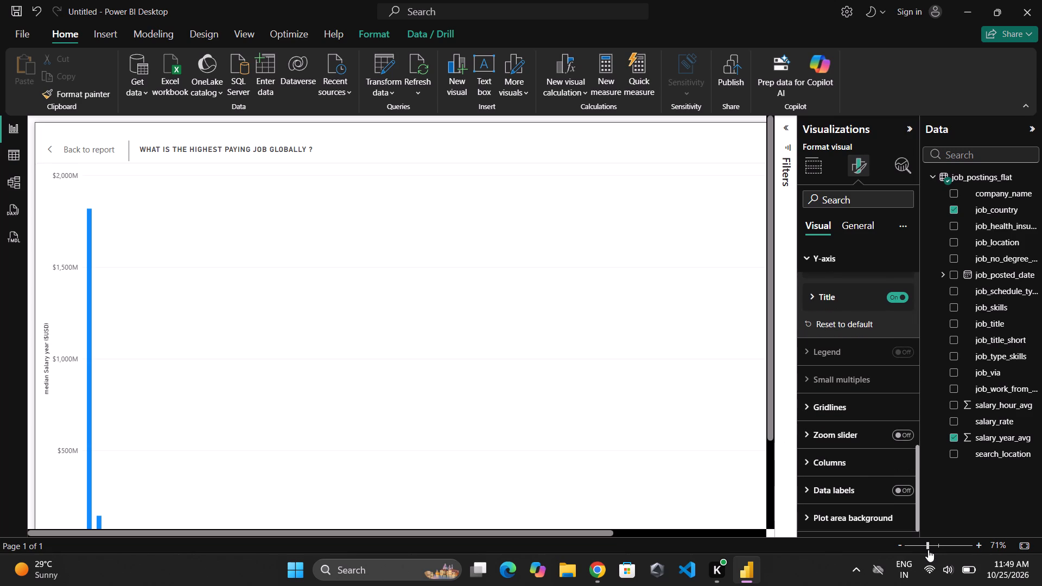
{"action": "left_click_drag", "start_coordinate": [927, 542], "coordinate": [916, 543]}
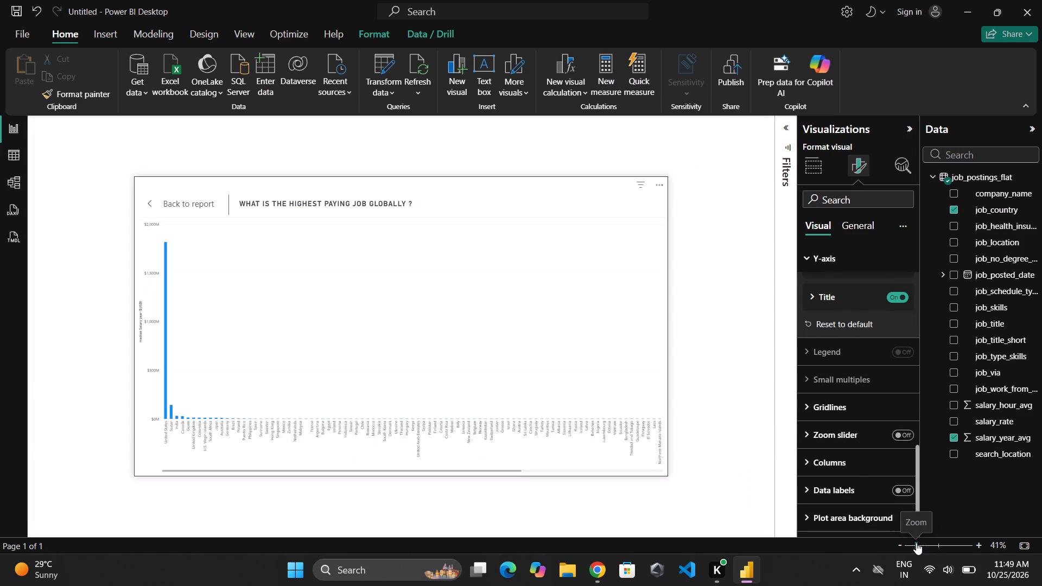
{"action": "left_click_drag", "start_coordinate": [916, 543], "coordinate": [918, 543]}
{"action": "left_click", "coordinate": [623, 462]}
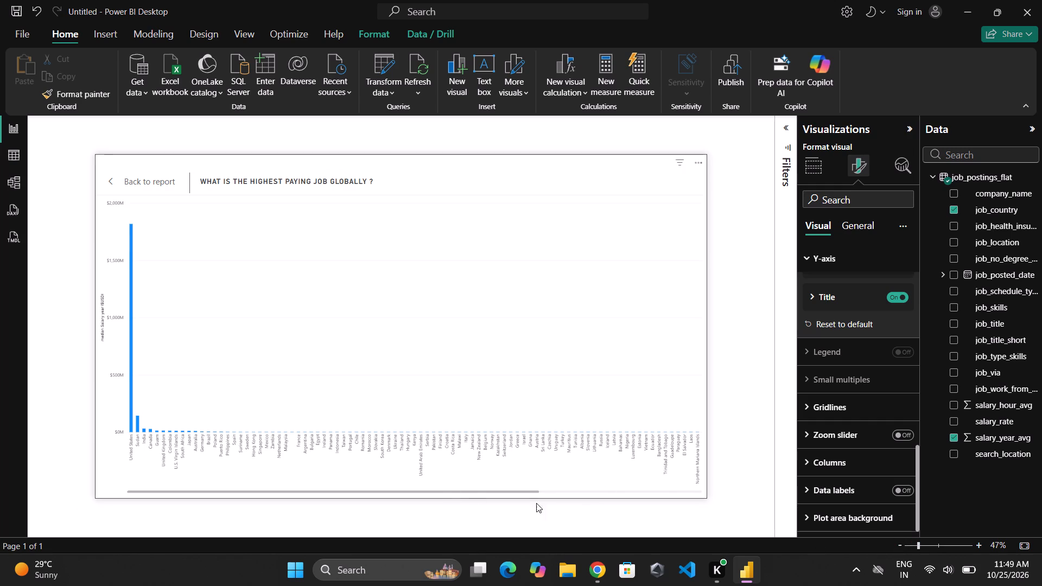
Switch to Chrome, play the instructor's part on moving the job title into the legend, and return to Power BI Desktop.
{"action": "left_click", "coordinate": [604, 567]}
{"action": "left_click", "coordinate": [513, 355]}
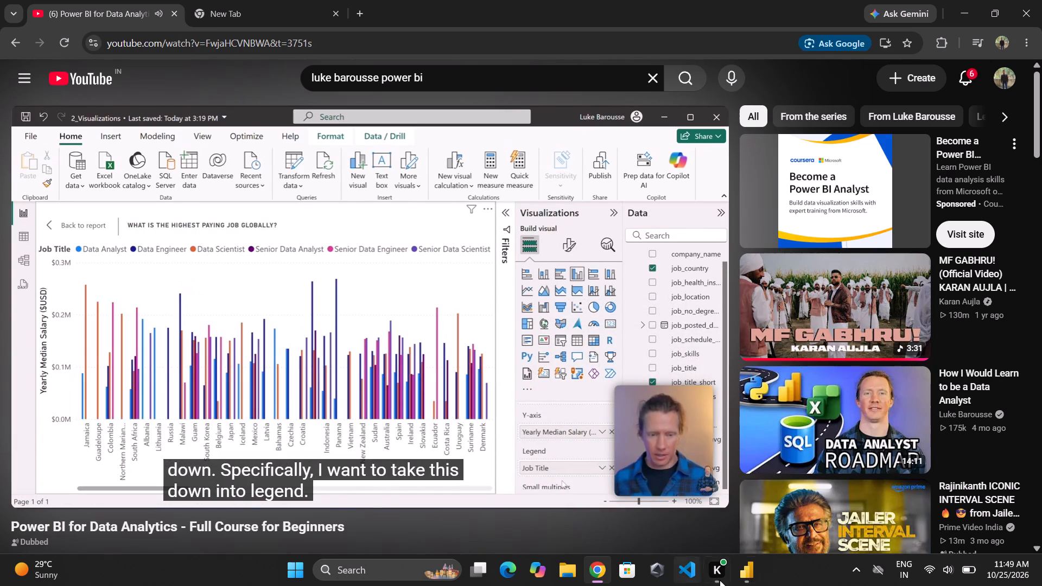
{"action": "left_click", "coordinate": [740, 579]}
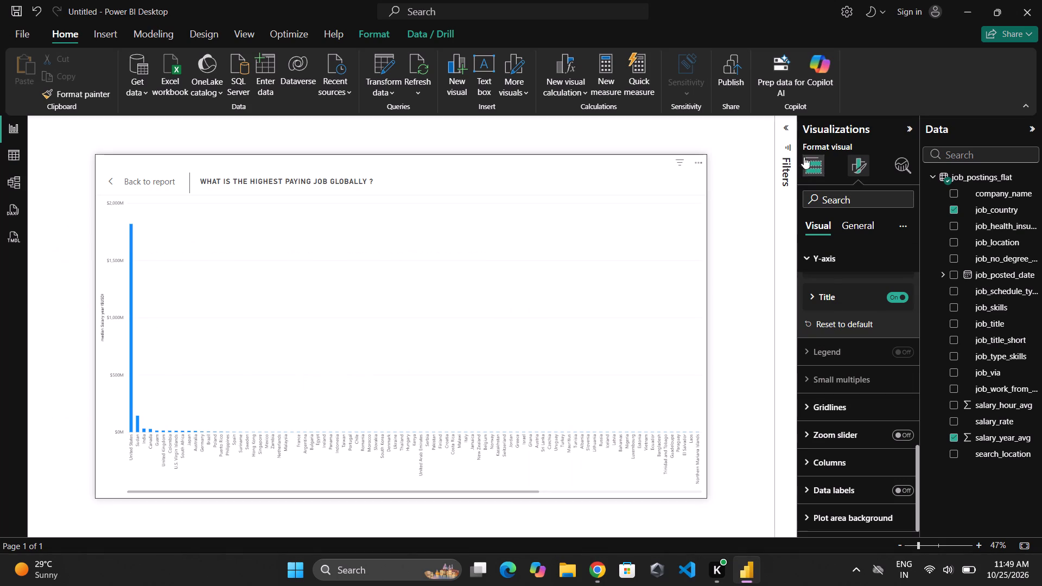
Add the job_title field to the column chart's legend.
{"action": "left_click", "coordinate": [808, 168]}
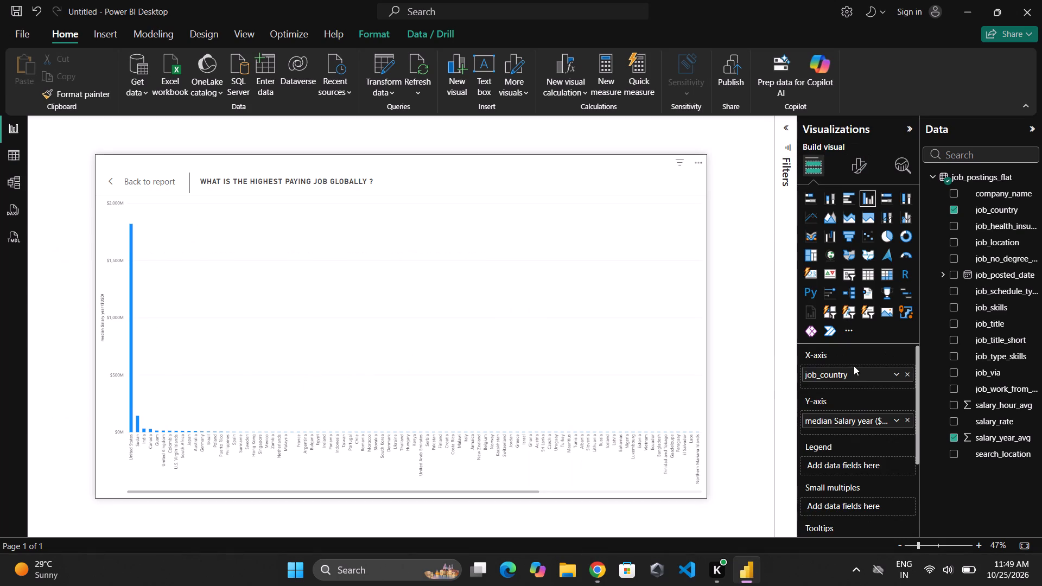
{"action": "scroll", "coordinate": [850, 375], "scroll_direction": "down", "scroll_amount": 1}
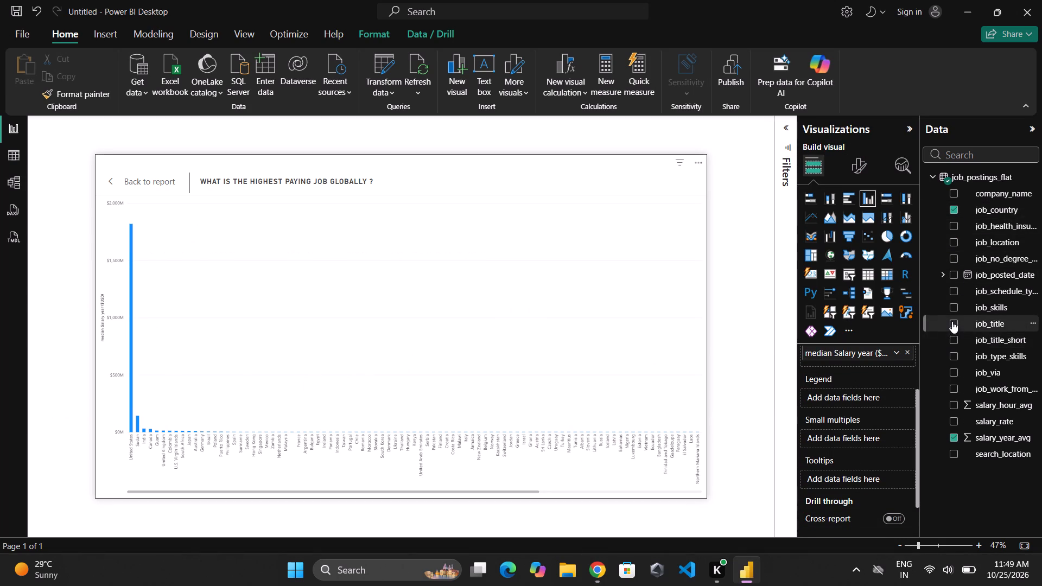
{"action": "left_click_drag", "start_coordinate": [952, 321], "coordinate": [846, 400]}
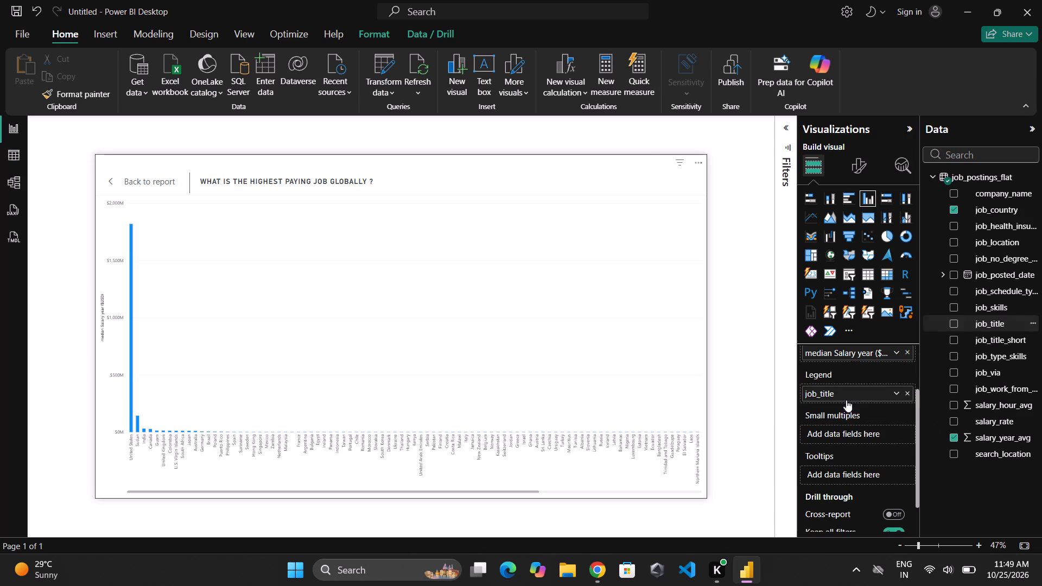
{"action": "scroll", "coordinate": [399, 374], "scroll_direction": "up", "scroll_amount": 1}
{"action": "scroll", "coordinate": [514, 375], "scroll_direction": "up", "scroll_amount": 1}
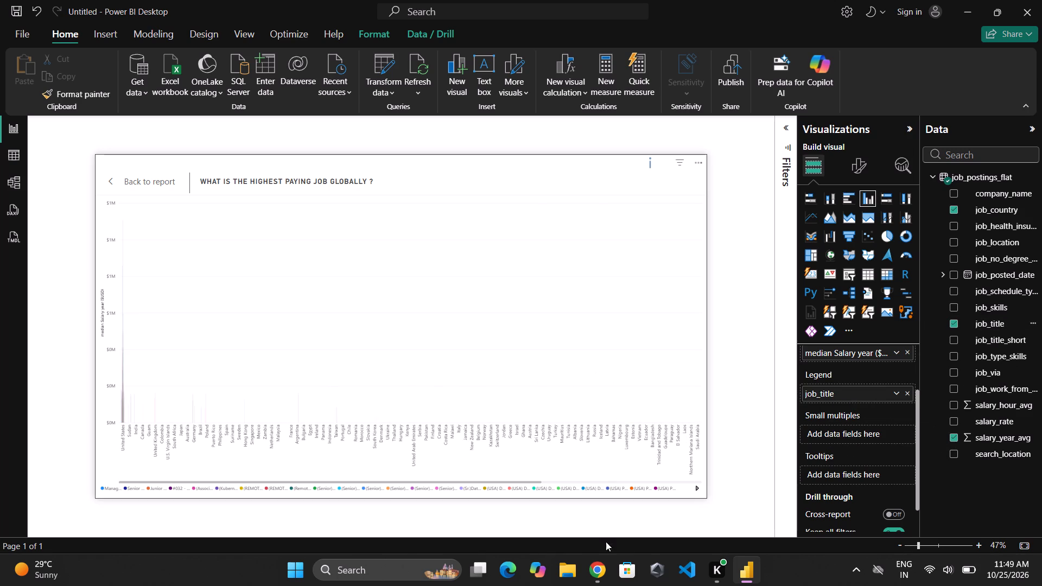
Switch to Chrome, play the instructor's part on limiting the chart to the top four countries by count, and return to Power BI Desktop.
{"action": "left_click", "coordinate": [598, 581]}
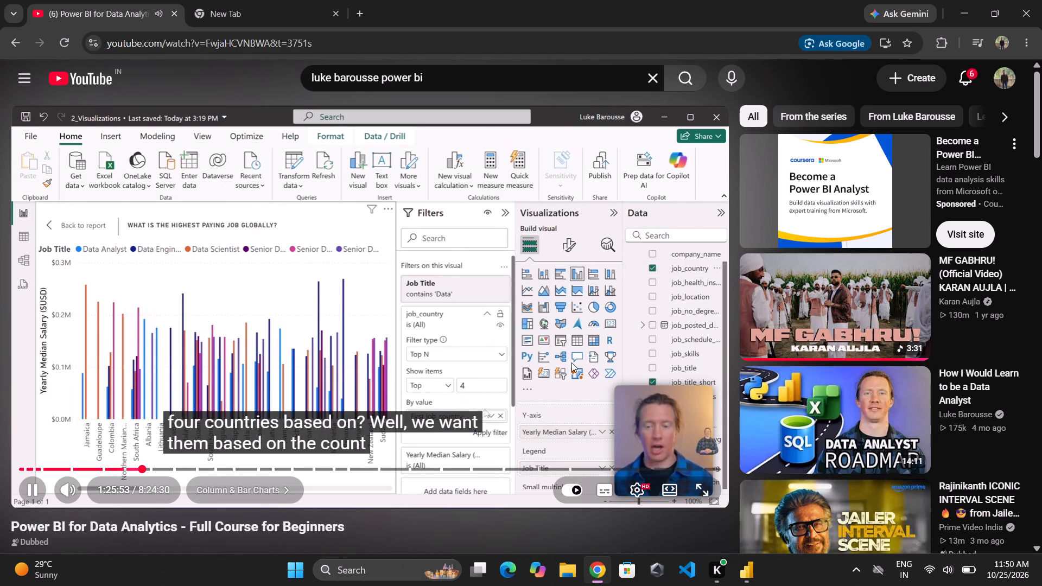
{"action": "key", "text": "Left"}
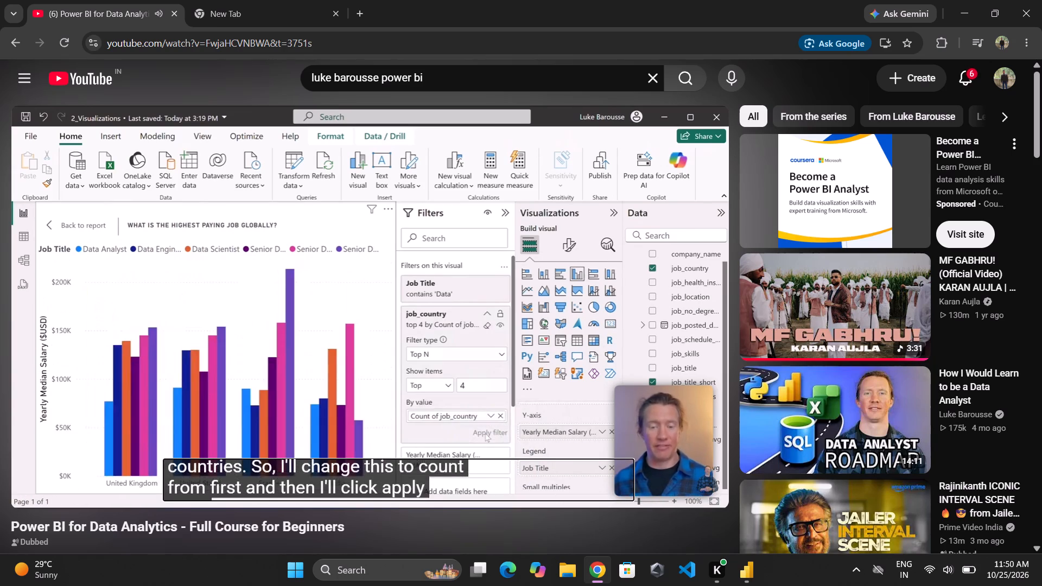
{"action": "left_click", "coordinate": [596, 315]}
{"action": "left_click", "coordinate": [750, 564]}
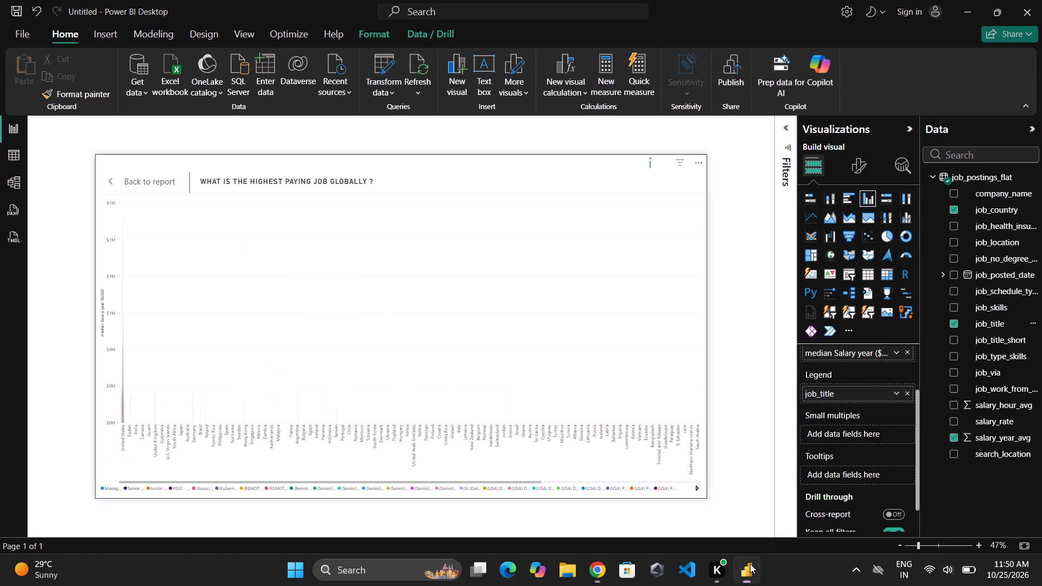
Apply a Top N filter on job_country for this visual, showing the top 4 items by First job_country.
{"action": "left_click", "coordinate": [790, 128]}
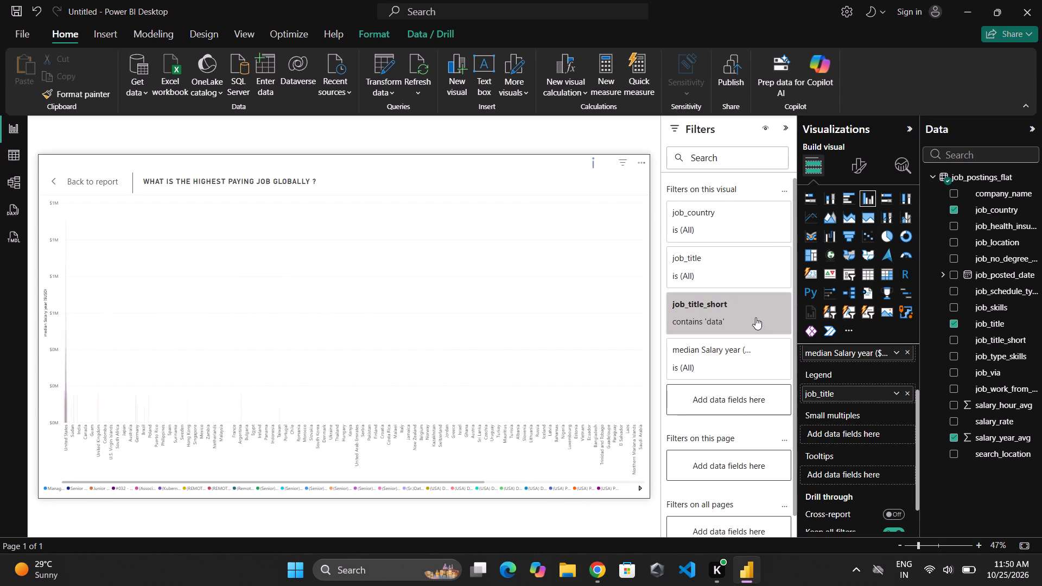
{"action": "left_click", "coordinate": [728, 232]}
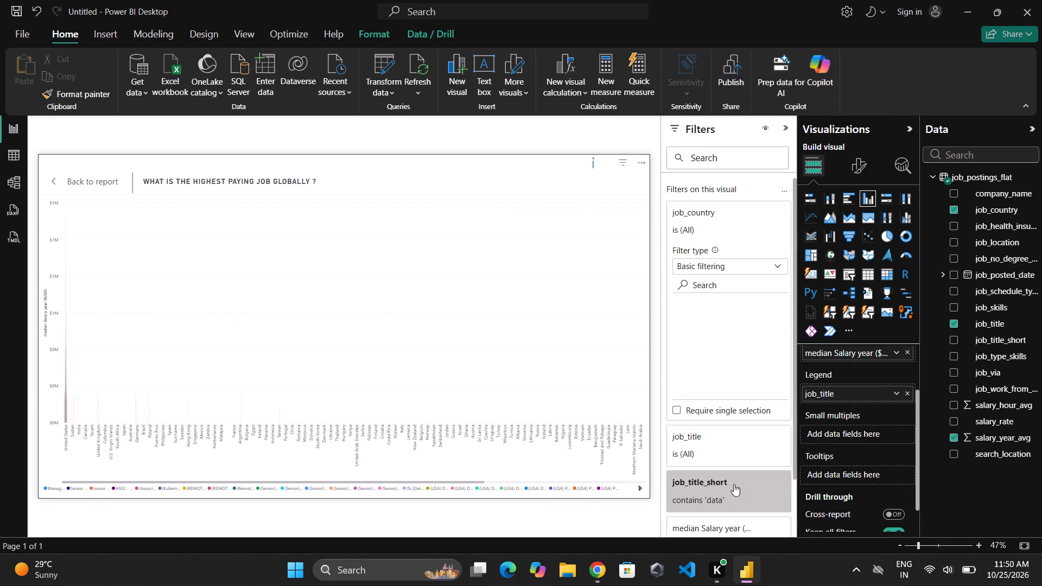
{"action": "left_click", "coordinate": [594, 576]}
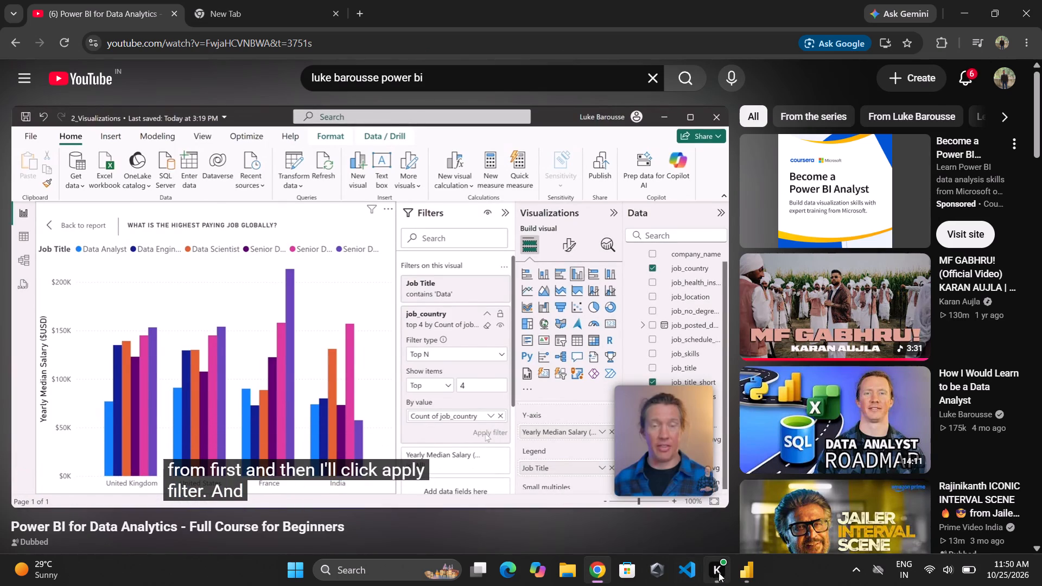
{"action": "left_click", "coordinate": [748, 569]}
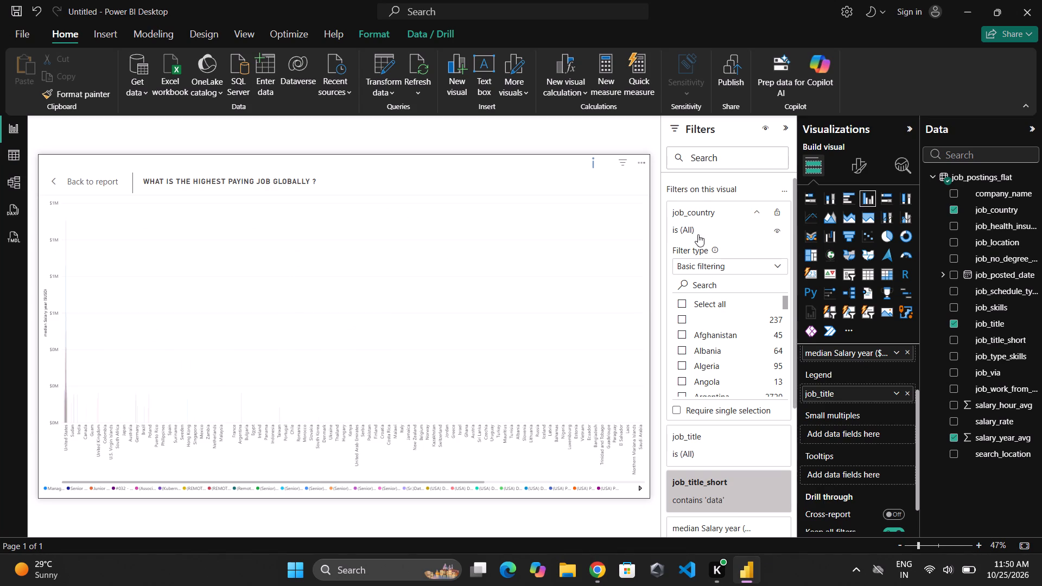
{"action": "left_click", "coordinate": [781, 263]}
{"action": "left_click", "coordinate": [715, 315]}
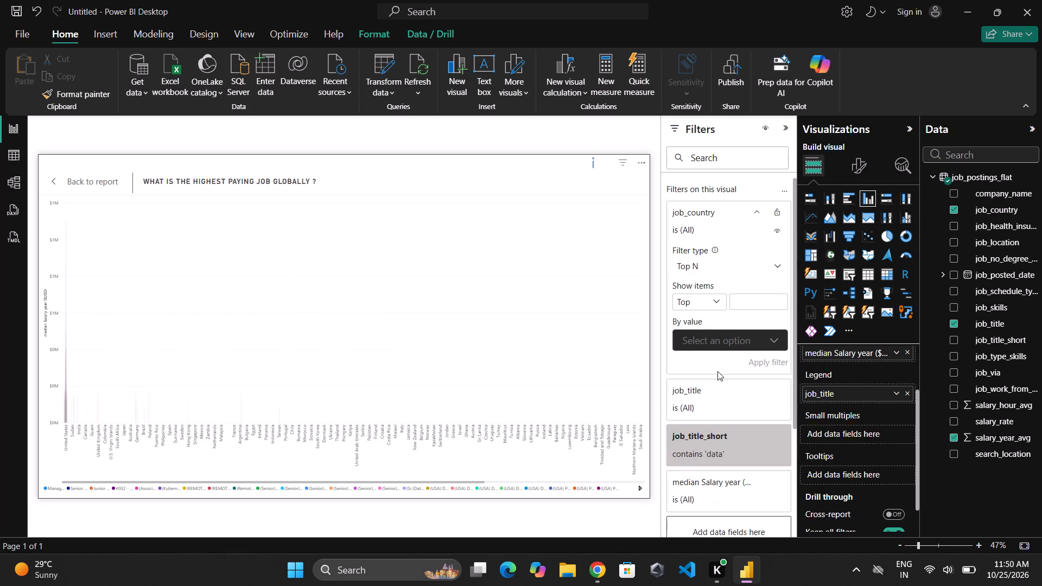
{"action": "left_click", "coordinate": [777, 300]}
{"action": "key", "text": "5"}
{"action": "key", "text": "BackSpace"}
{"action": "key", "text": "4"}
{"action": "left_click", "coordinate": [777, 337]}
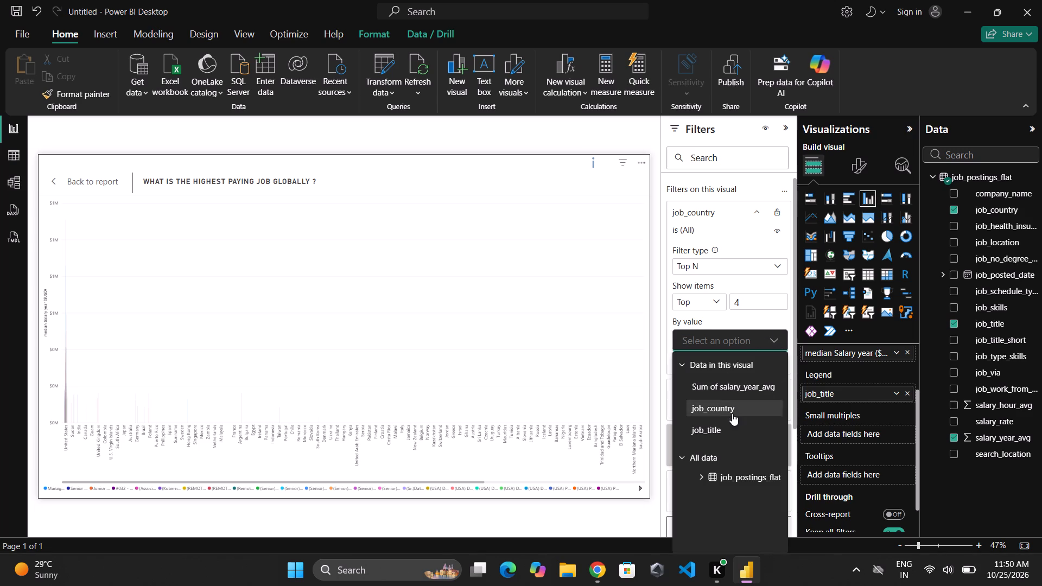
{"action": "left_click", "coordinate": [740, 402]}
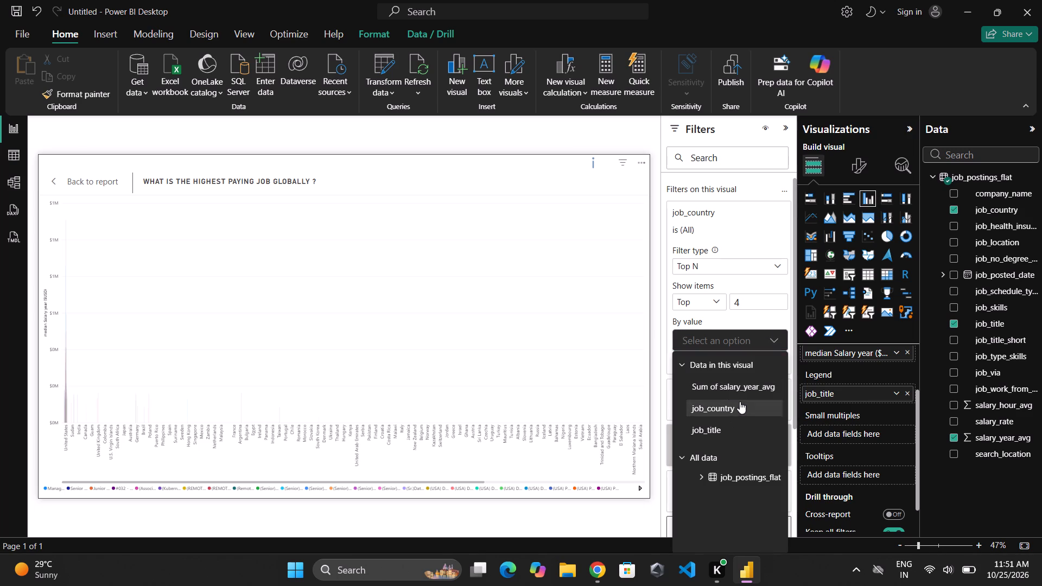
{"action": "left_click", "coordinate": [770, 364]}
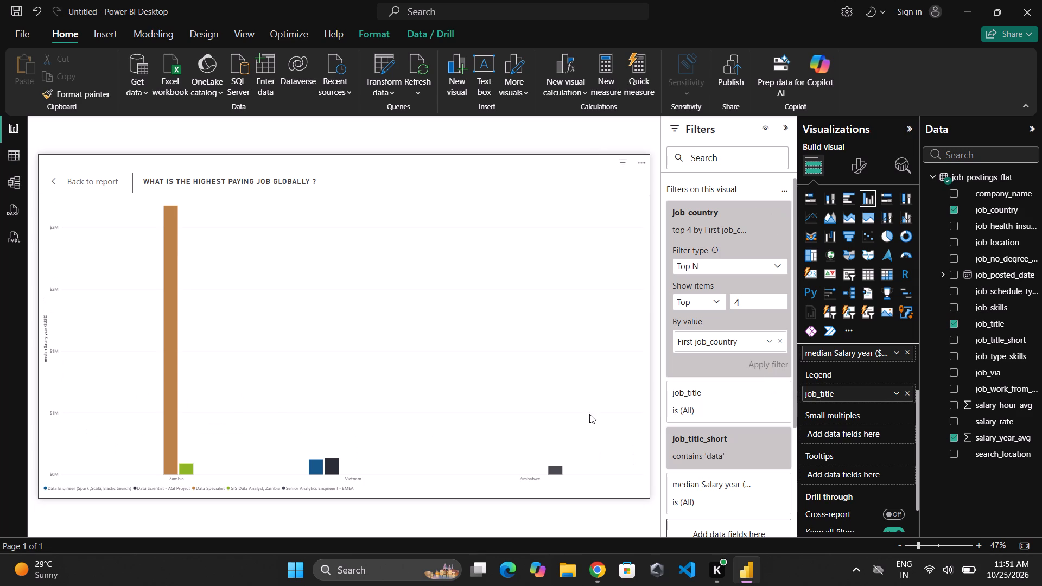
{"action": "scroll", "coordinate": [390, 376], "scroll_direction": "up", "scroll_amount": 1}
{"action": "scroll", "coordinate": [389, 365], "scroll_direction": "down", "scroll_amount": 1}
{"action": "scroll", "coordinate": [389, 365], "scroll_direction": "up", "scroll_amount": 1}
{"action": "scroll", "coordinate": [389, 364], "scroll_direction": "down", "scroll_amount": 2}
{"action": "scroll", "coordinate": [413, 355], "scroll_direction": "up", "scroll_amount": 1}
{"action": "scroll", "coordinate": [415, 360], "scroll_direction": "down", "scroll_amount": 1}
Change the job_country filter's ranking value to Count of job_country and apply it.
{"action": "left_click", "coordinate": [770, 338]}
{"action": "left_click", "coordinate": [796, 397]}
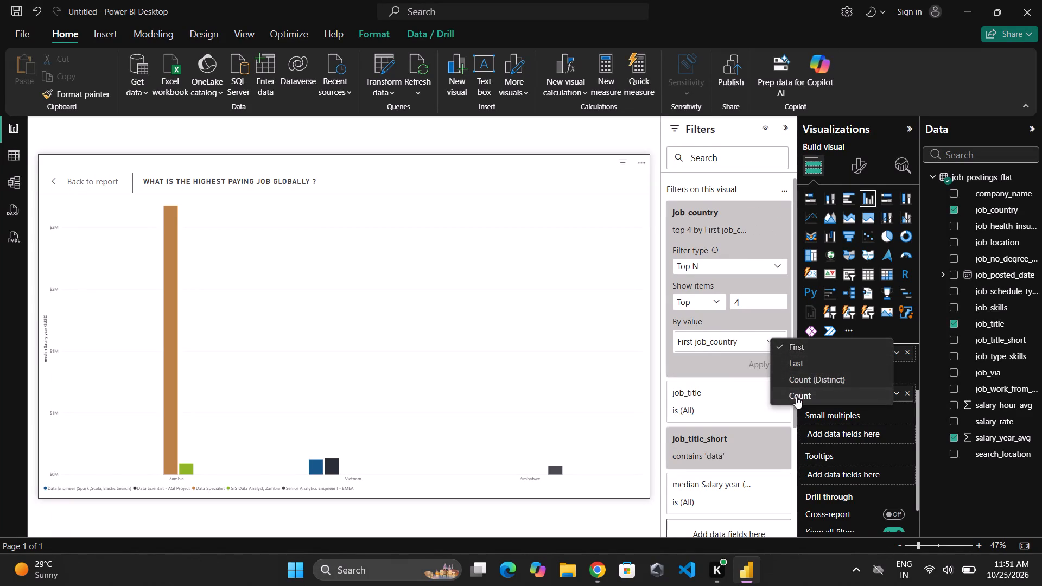
{"action": "left_click", "coordinate": [767, 365]}
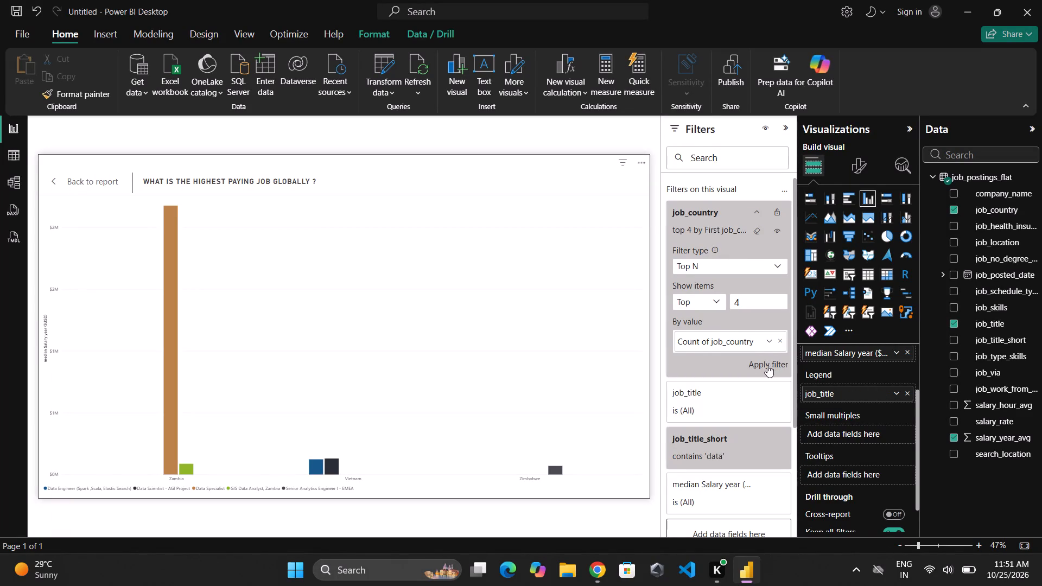
Page through the chart's job title legend and compare the filtered chart with the instructor's version in Chrome, ending back in Power BI Desktop.
{"action": "scroll", "coordinate": [419, 398], "scroll_direction": "up", "scroll_amount": 3}
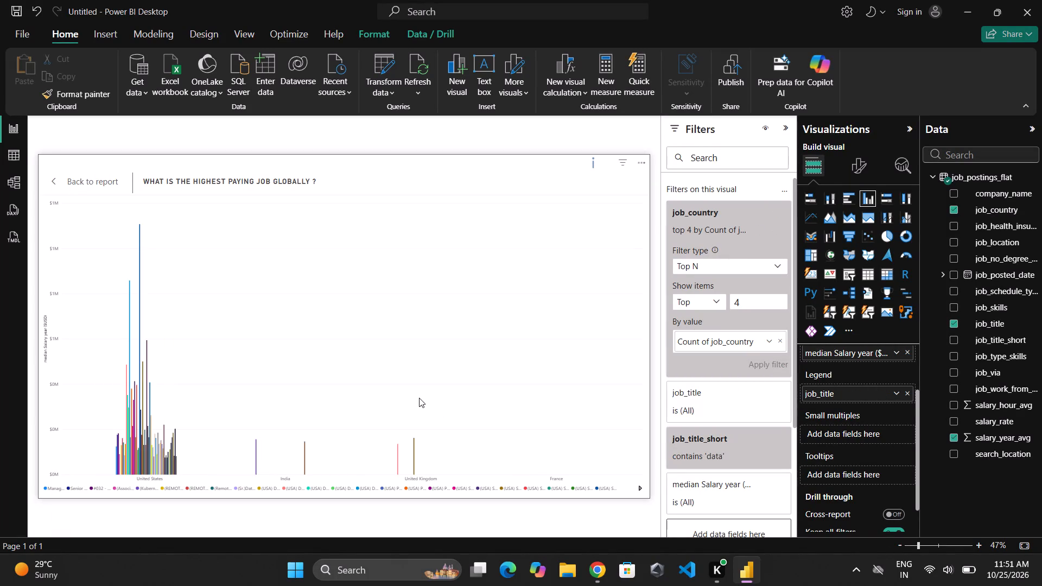
{"action": "scroll", "coordinate": [419, 398], "scroll_direction": "down", "scroll_amount": 1}
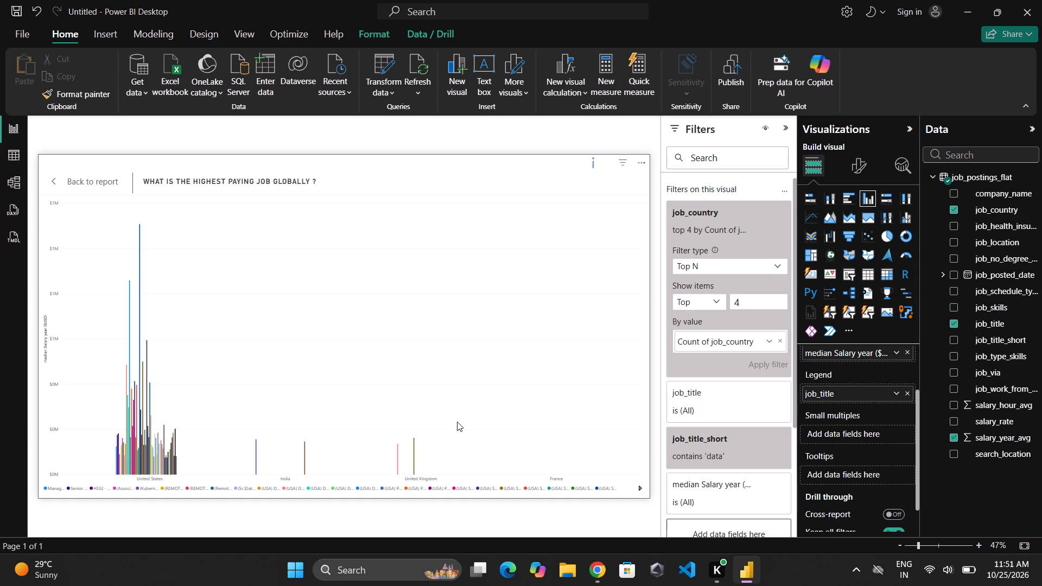
{"action": "scroll", "coordinate": [463, 423], "scroll_direction": "up", "scroll_amount": 1}
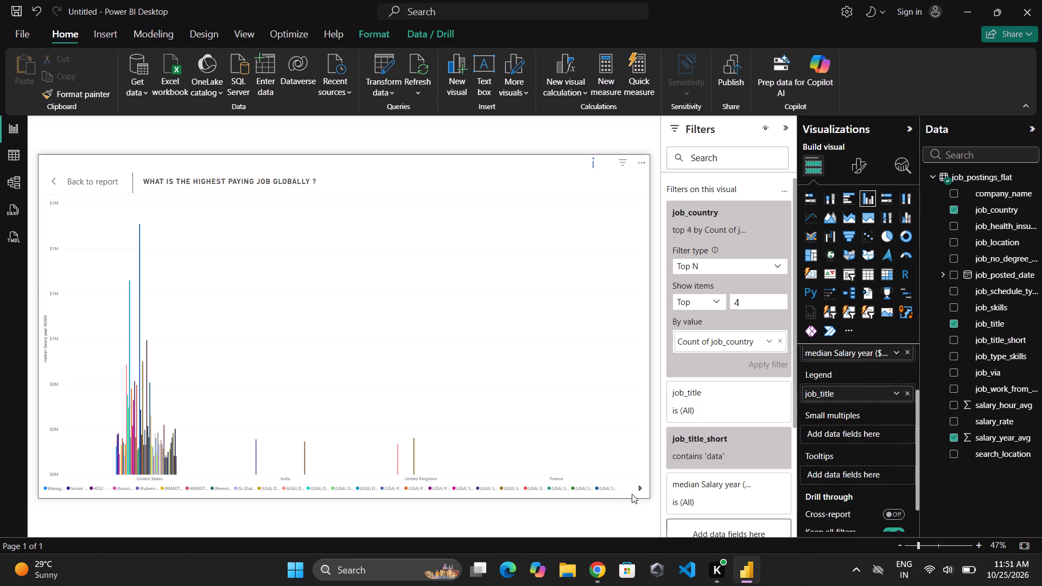
{"action": "left_click", "coordinate": [639, 486]}
{"action": "left_click", "coordinate": [639, 486]}
{"action": "triple_click", "coordinate": [639, 486]}
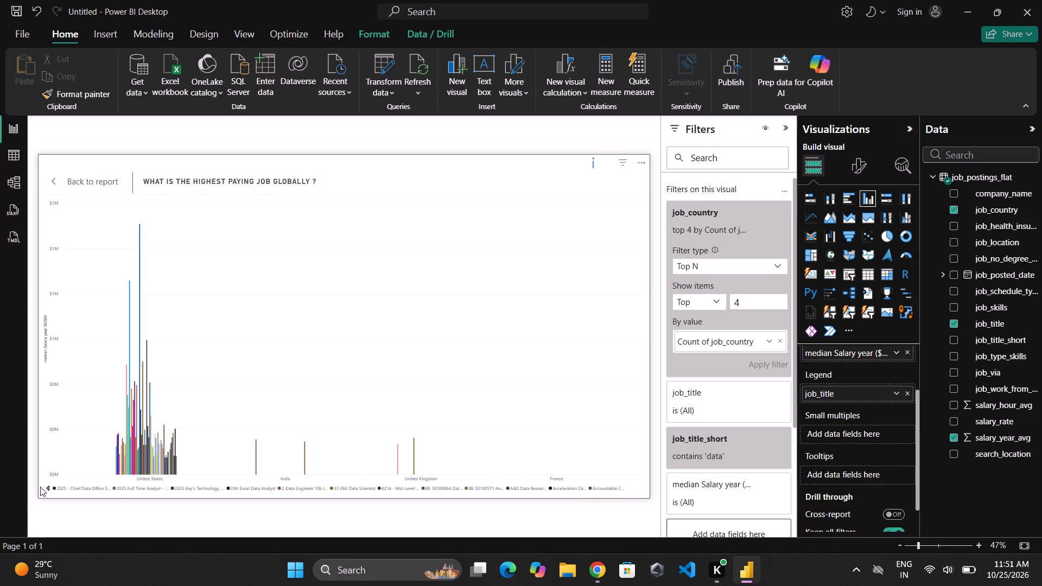
{"action": "left_click", "coordinate": [597, 576]}
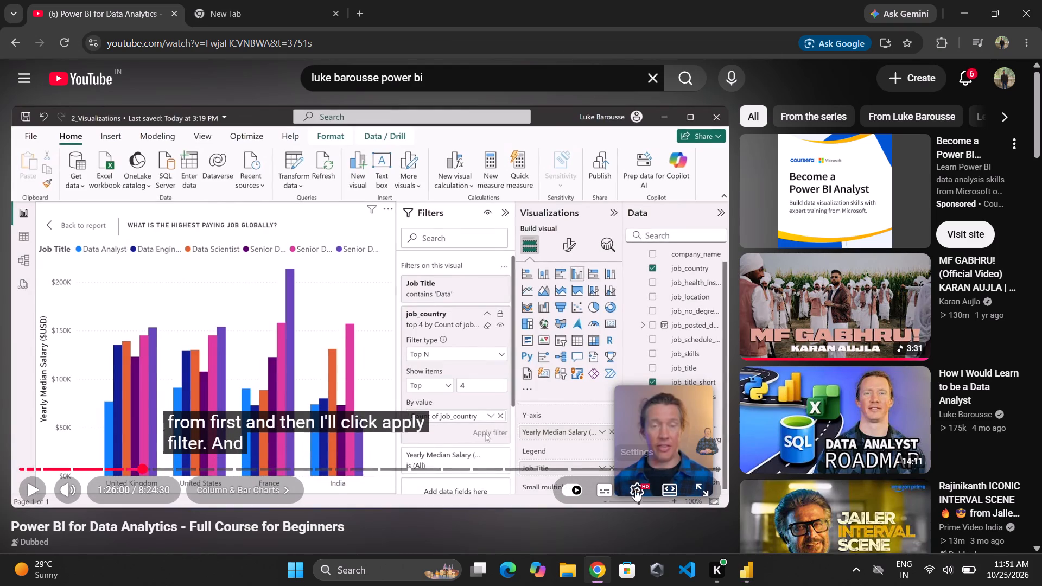
{"action": "left_click", "coordinate": [745, 571]}
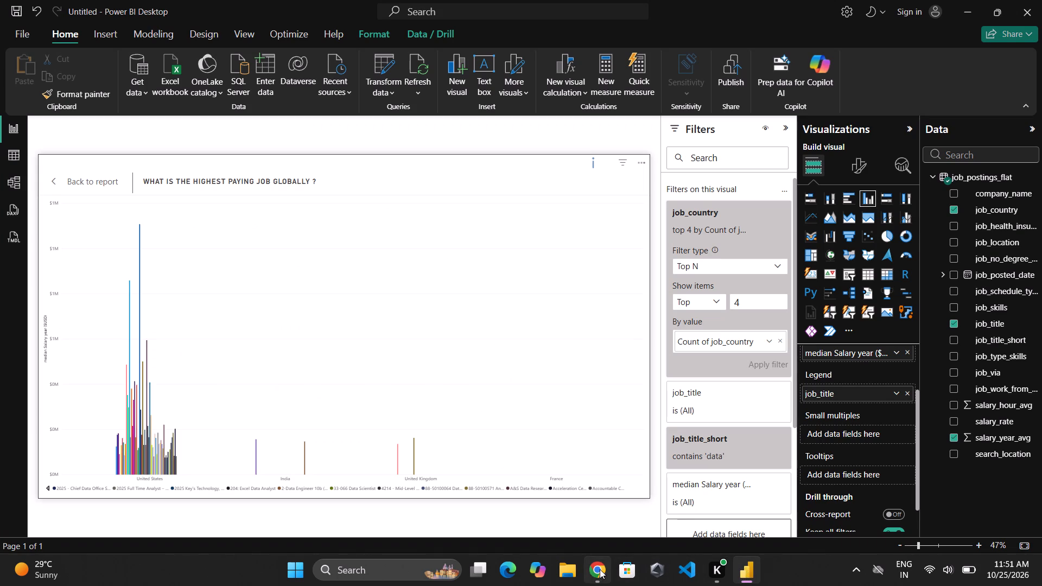
{"action": "left_click", "coordinate": [596, 575]}
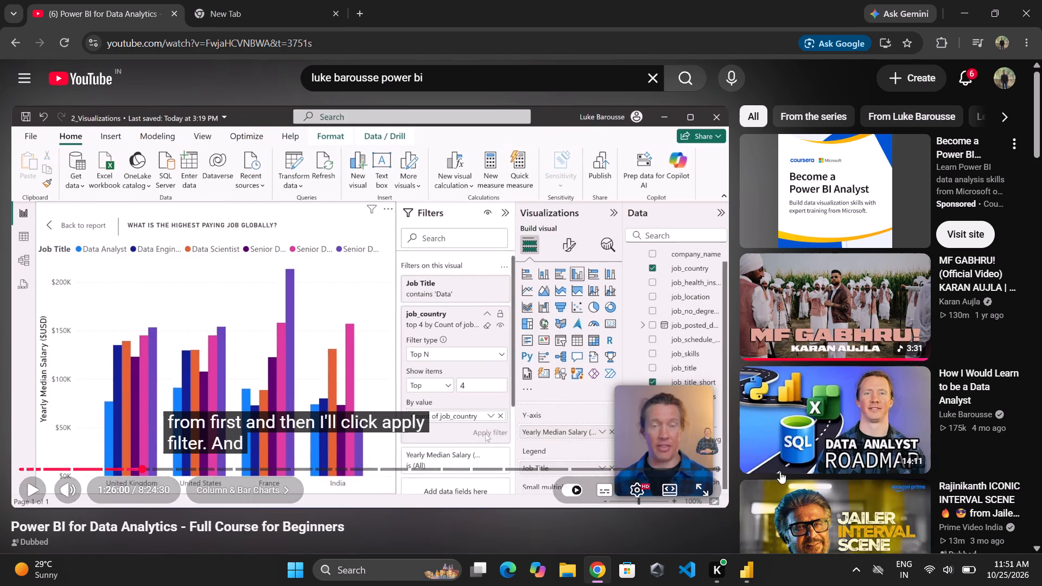
{"action": "left_click", "coordinate": [741, 570]}
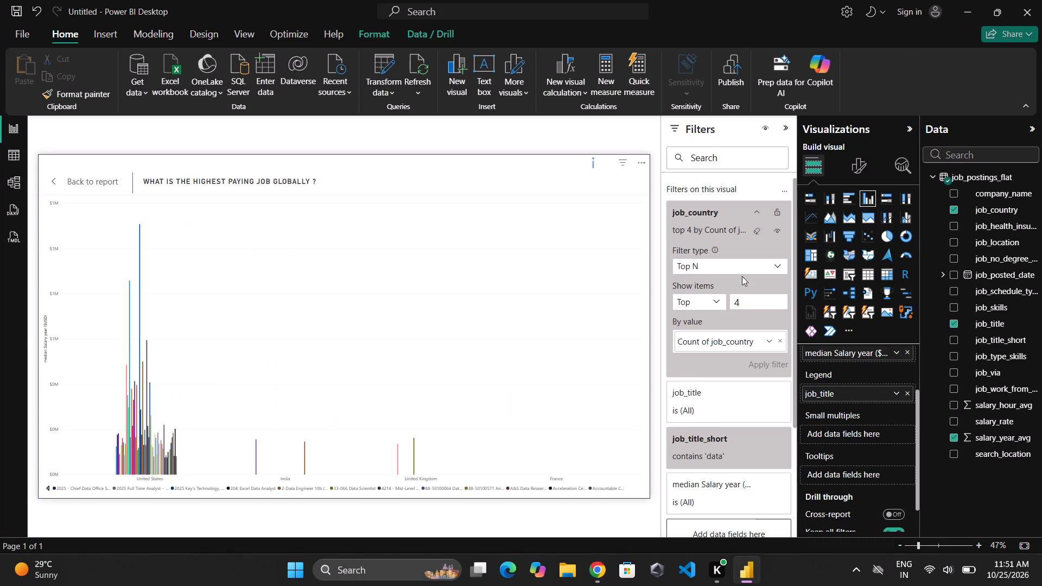
Set the display units of the column chart's Y-axis values to Thousands.
{"action": "left_click", "coordinate": [854, 162]}
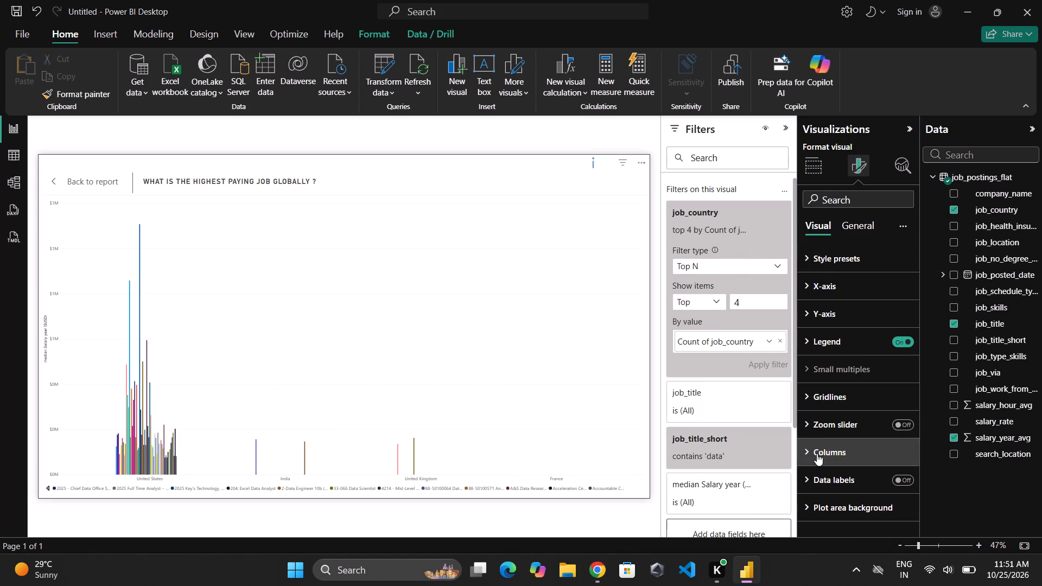
{"action": "scroll", "coordinate": [818, 374], "scroll_direction": "down", "scroll_amount": 1}
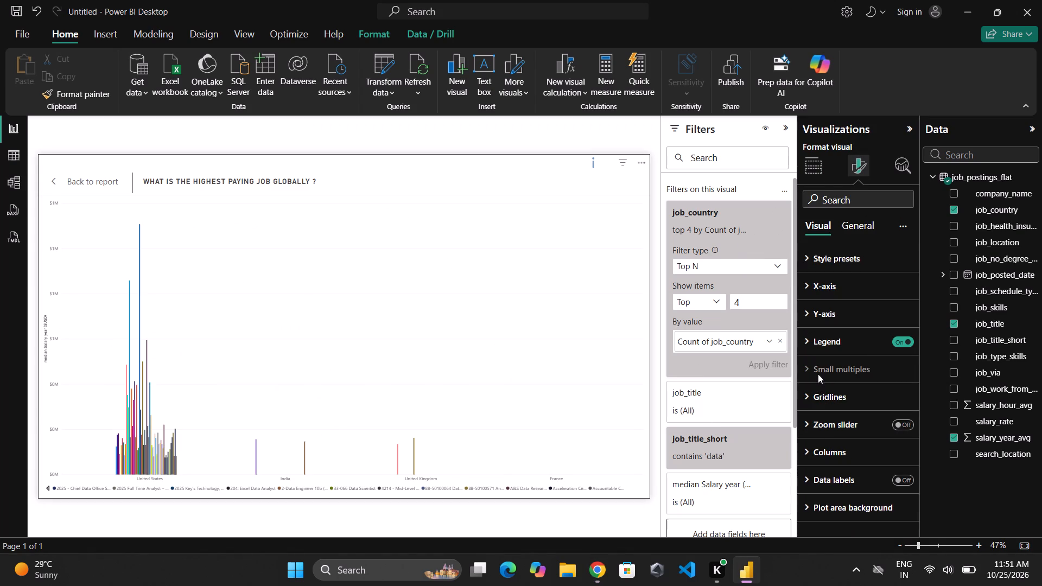
{"action": "scroll", "coordinate": [818, 374], "scroll_direction": "down", "scroll_amount": 2}
{"action": "scroll", "coordinate": [818, 377], "scroll_direction": "up", "scroll_amount": 2}
{"action": "left_click", "coordinate": [845, 228]}
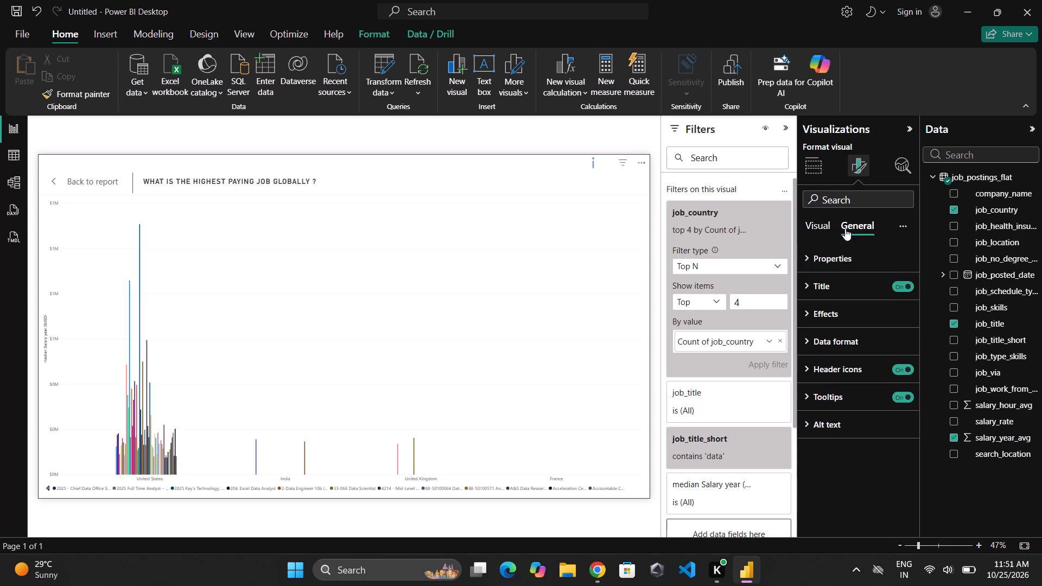
{"action": "left_click", "coordinate": [828, 220]}
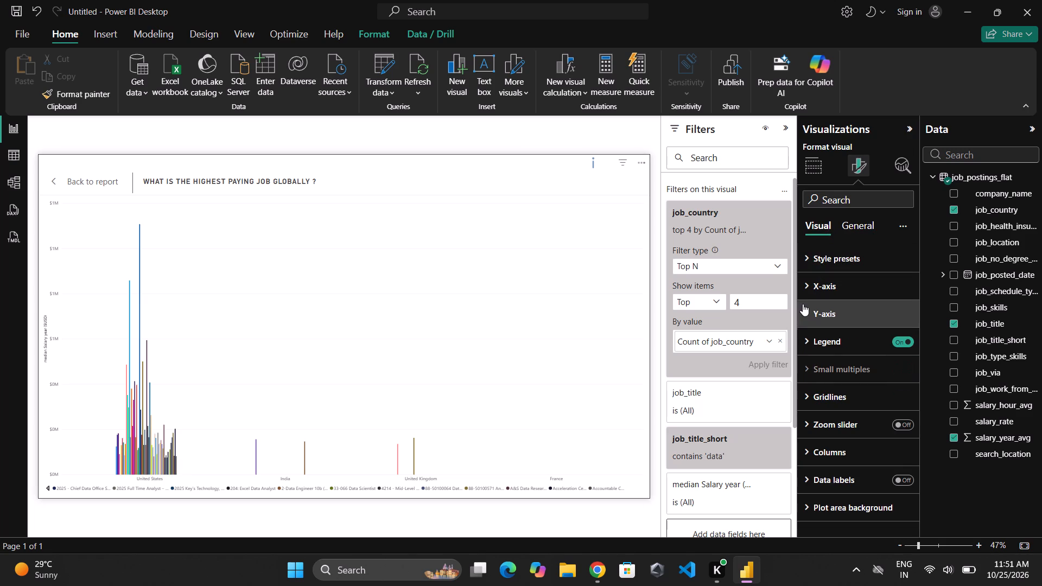
{"action": "left_click", "coordinate": [800, 319]}
{"action": "scroll", "coordinate": [835, 364], "scroll_direction": "down", "scroll_amount": 2}
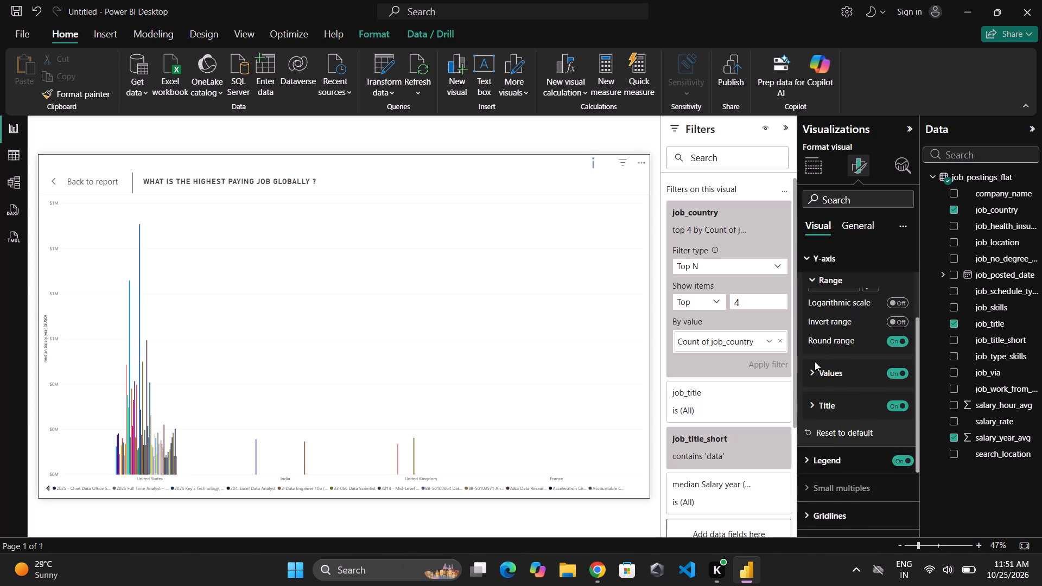
{"action": "left_click", "coordinate": [810, 373]}
{"action": "scroll", "coordinate": [827, 374], "scroll_direction": "down", "scroll_amount": 3}
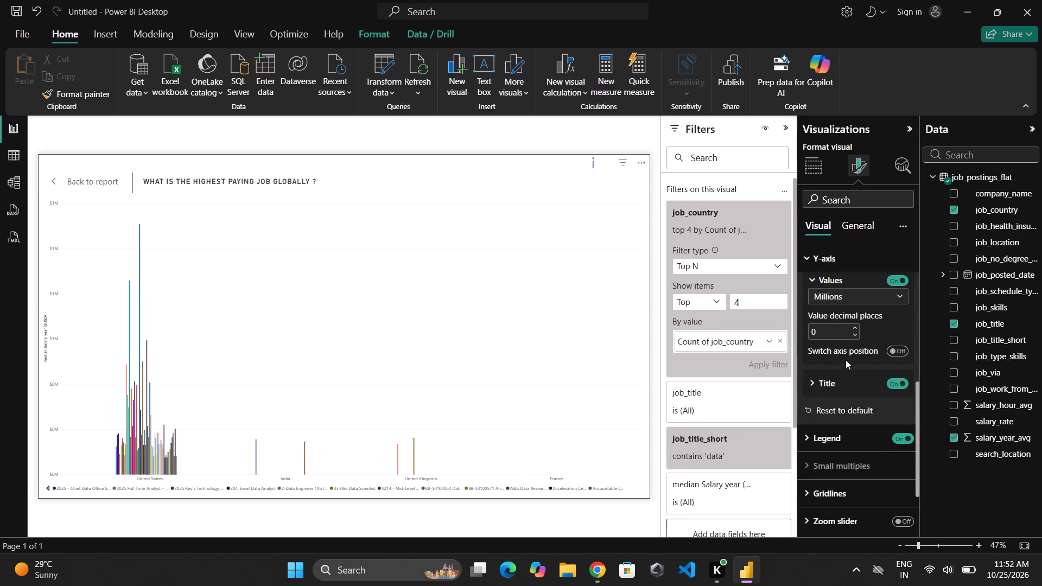
{"action": "left_click", "coordinate": [901, 294]}
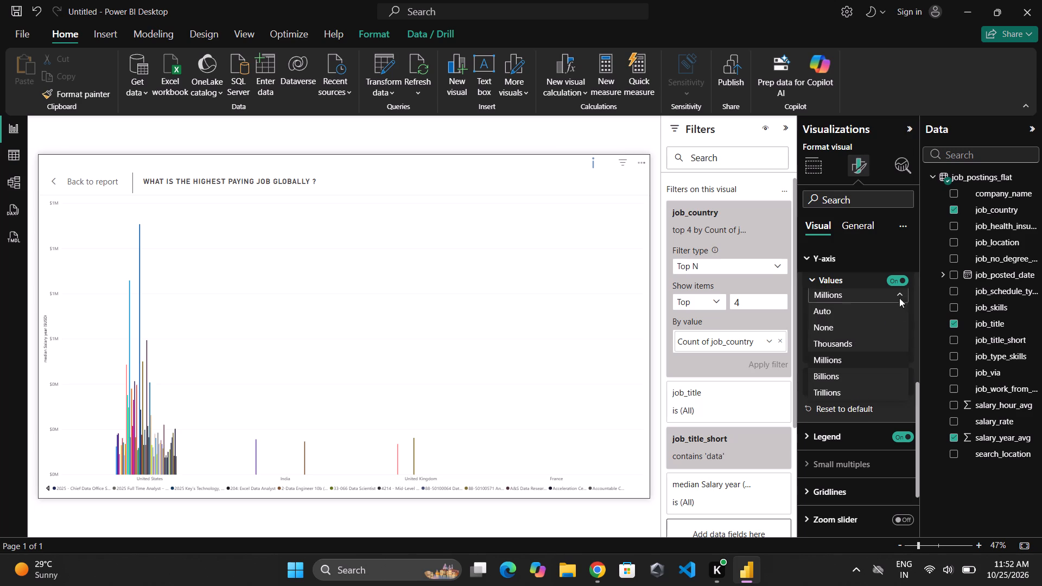
{"action": "left_click", "coordinate": [859, 340]}
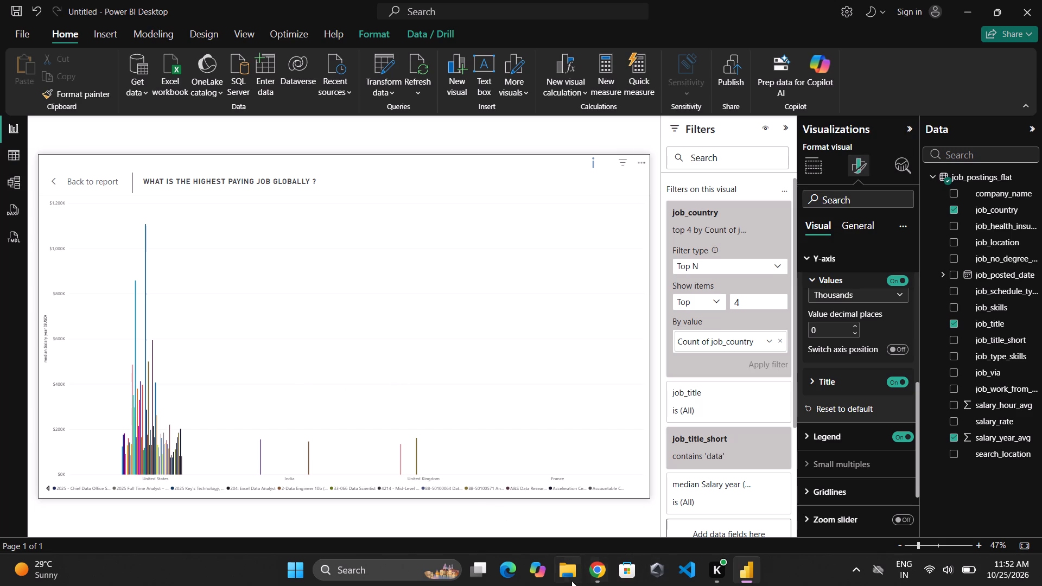
Compare the chart with the instructor's version in Chrome, examining its columns and legend up close in Power BI Desktop, ending in Chrome.
{"action": "left_click", "coordinate": [602, 574]}
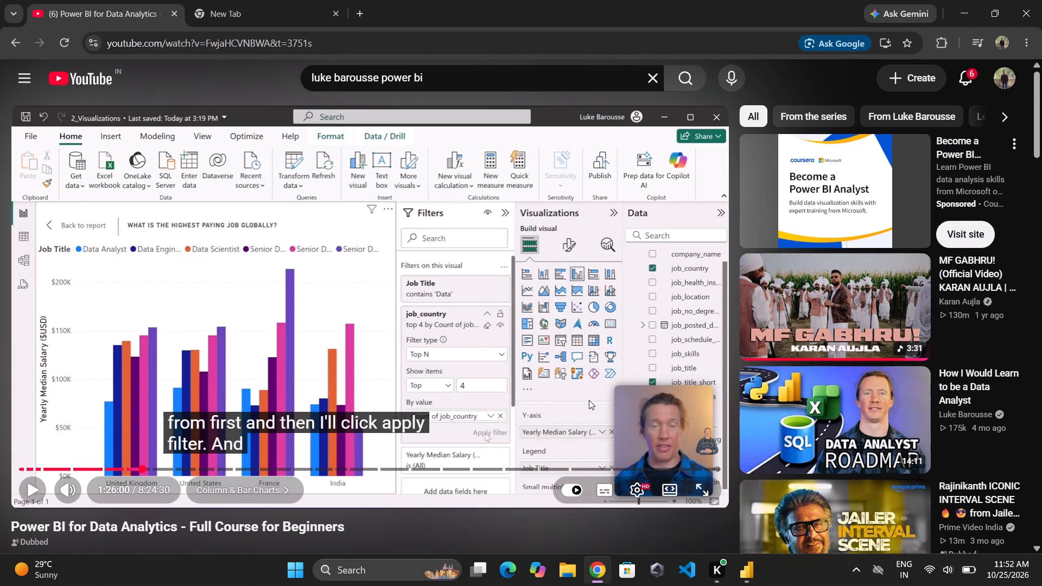
{"action": "left_click", "coordinate": [740, 572]}
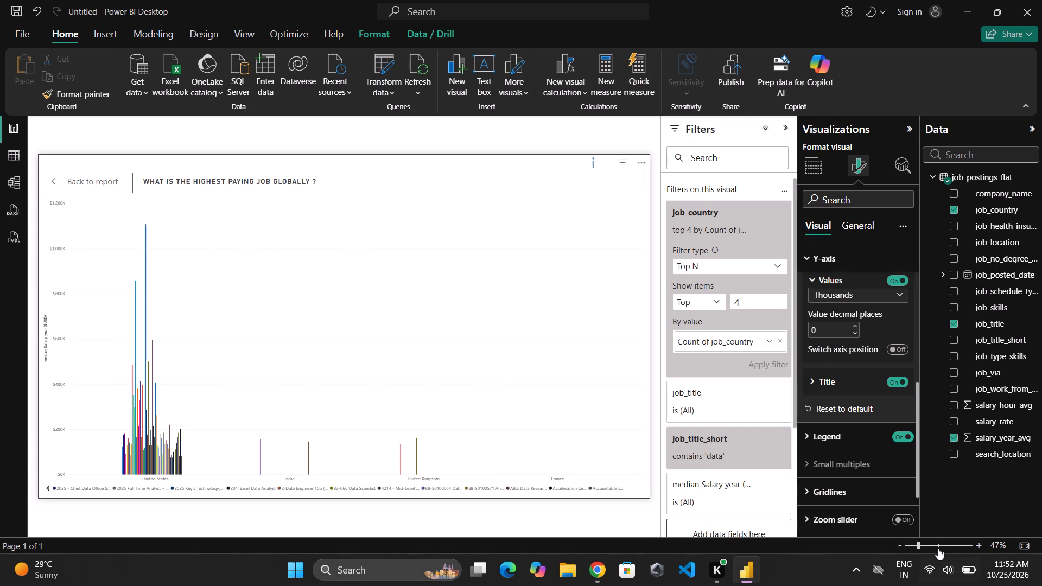
{"action": "left_click", "coordinate": [939, 545]}
{"action": "left_click", "coordinate": [939, 545]}
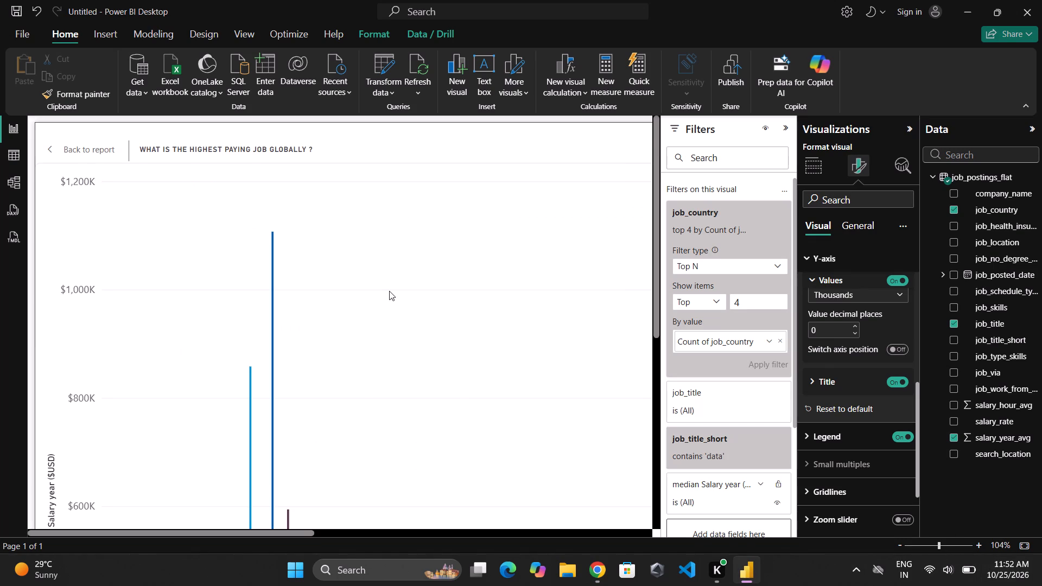
{"action": "scroll", "coordinate": [389, 291], "scroll_direction": "down", "scroll_amount": 8}
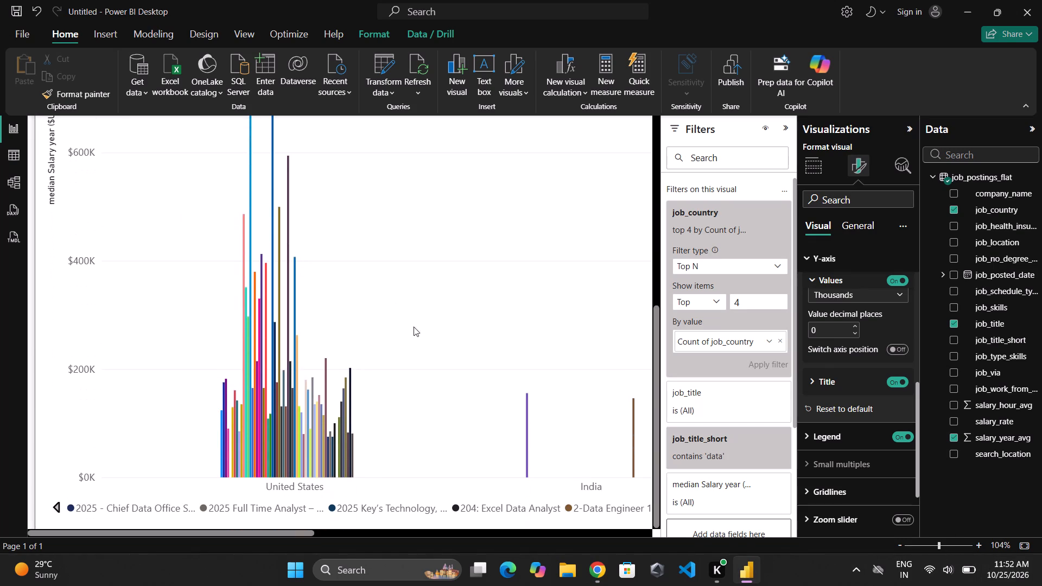
{"action": "left_click_drag", "start_coordinate": [520, 434], "coordinate": [442, 429]}
{"action": "left_click_drag", "start_coordinate": [455, 438], "coordinate": [421, 447]}
{"action": "left_click", "coordinate": [596, 578]}
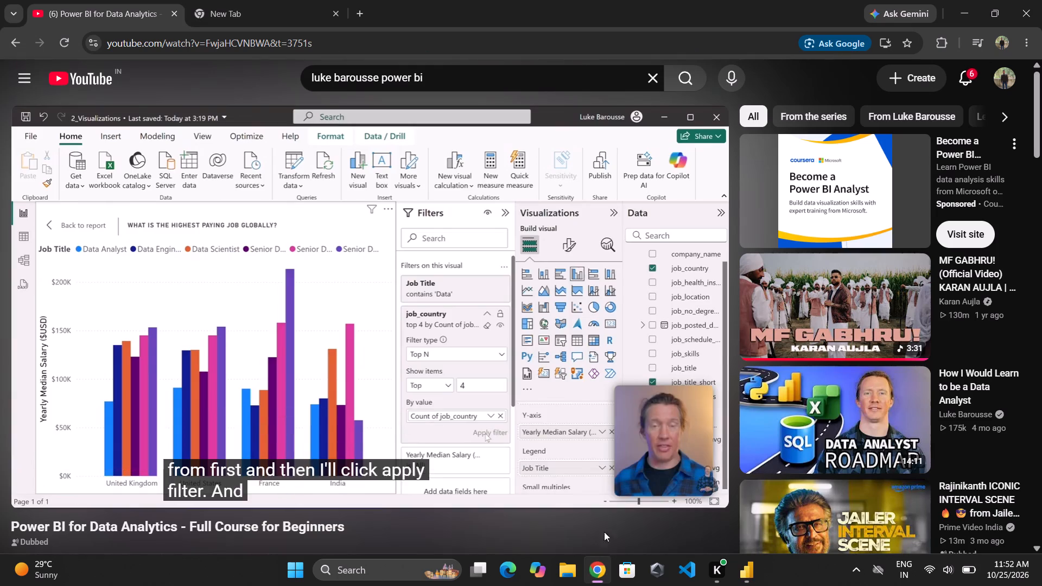
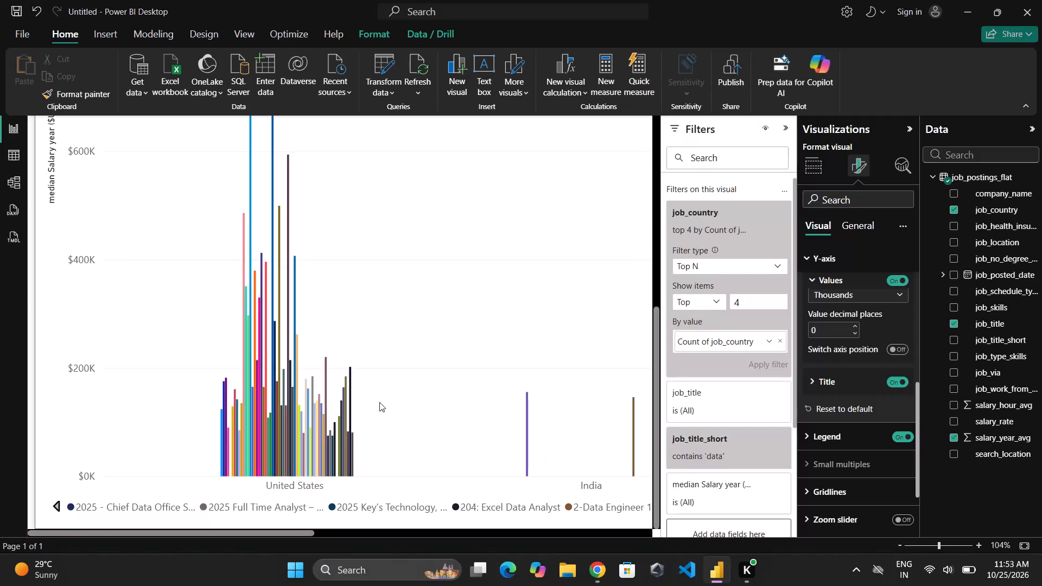
Examine the column chart over its full height, from the tallest columns to the country labels and legend.
{"action": "scroll", "coordinate": [424, 332], "scroll_direction": "up", "scroll_amount": 6}
{"action": "scroll", "coordinate": [427, 310], "scroll_direction": "down", "scroll_amount": 3}
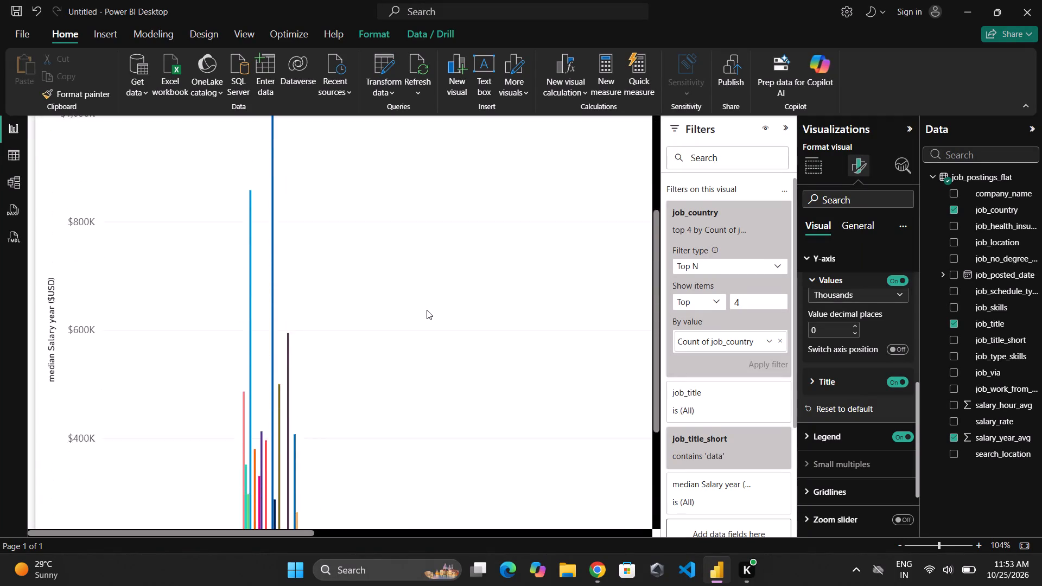
{"action": "scroll", "coordinate": [427, 310], "scroll_direction": "up", "scroll_amount": 1}
{"action": "scroll", "coordinate": [503, 140], "scroll_direction": "down", "scroll_amount": 3}
{"action": "scroll", "coordinate": [529, 224], "scroll_direction": "down", "scroll_amount": 5}
{"action": "scroll", "coordinate": [530, 231], "scroll_direction": "up", "scroll_amount": 3}
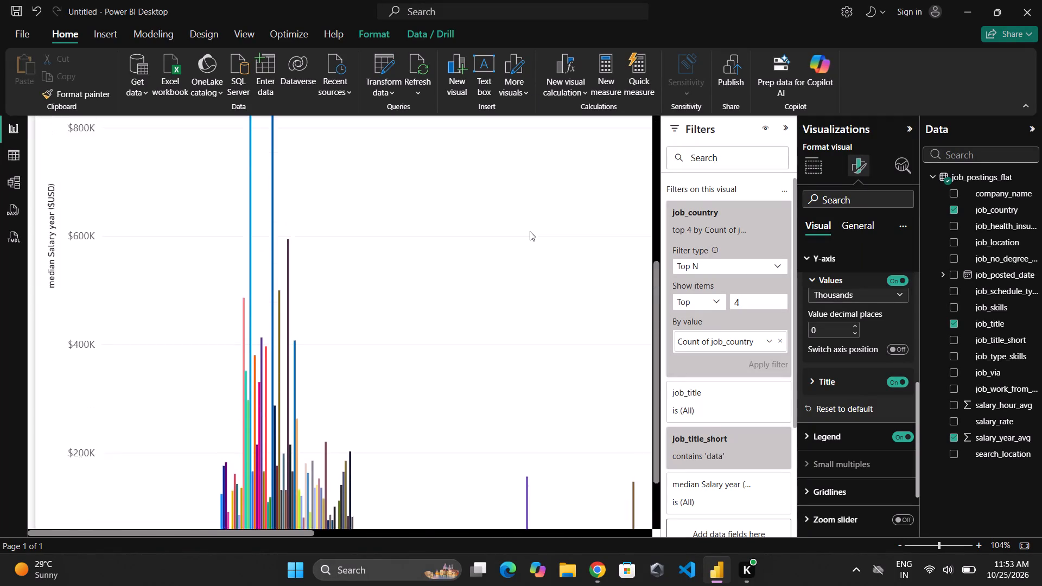
{"action": "scroll", "coordinate": [530, 231], "scroll_direction": "up", "scroll_amount": 2}
{"action": "scroll", "coordinate": [287, 270], "scroll_direction": "up", "scroll_amount": 3}
{"action": "scroll", "coordinate": [314, 266], "scroll_direction": "down", "scroll_amount": 3}
{"action": "scroll", "coordinate": [314, 266], "scroll_direction": "up", "scroll_amount": 4}
{"action": "scroll", "coordinate": [315, 259], "scroll_direction": "down", "scroll_amount": 3}
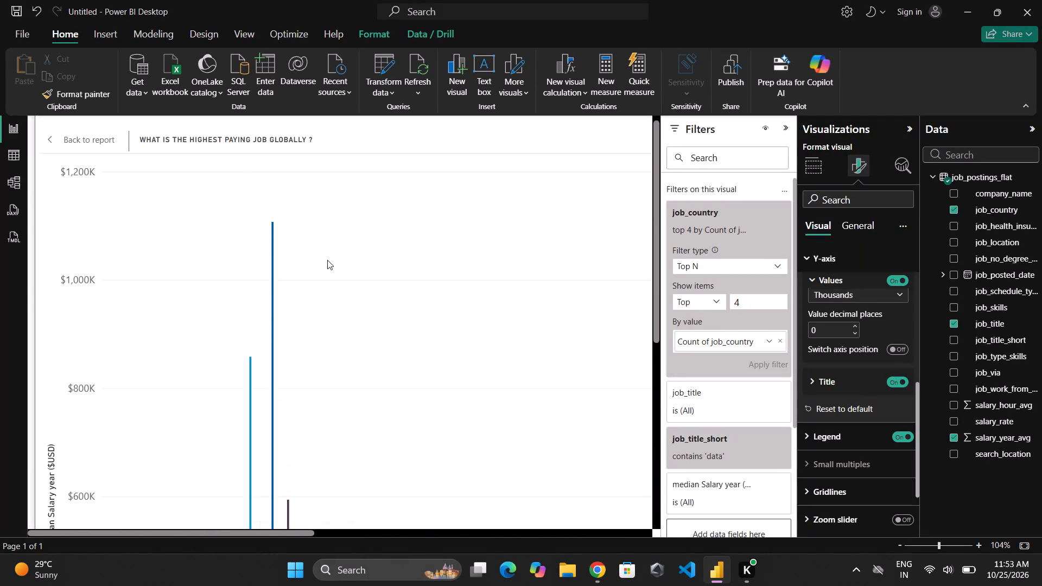
{"action": "scroll", "coordinate": [327, 260], "scroll_direction": "down", "scroll_amount": 1}
{"action": "scroll", "coordinate": [345, 262], "scroll_direction": "up", "scroll_amount": 2}
{"action": "scroll", "coordinate": [345, 262], "scroll_direction": "down", "scroll_amount": 4}
{"action": "scroll", "coordinate": [345, 262], "scroll_direction": "up", "scroll_amount": 1}
{"action": "scroll", "coordinate": [345, 262], "scroll_direction": "down", "scroll_amount": 2}
{"action": "scroll", "coordinate": [345, 262], "scroll_direction": "up", "scroll_amount": 1}
{"action": "scroll", "coordinate": [345, 262], "scroll_direction": "down", "scroll_amount": 2}
{"action": "scroll", "coordinate": [347, 258], "scroll_direction": "up", "scroll_amount": 3}
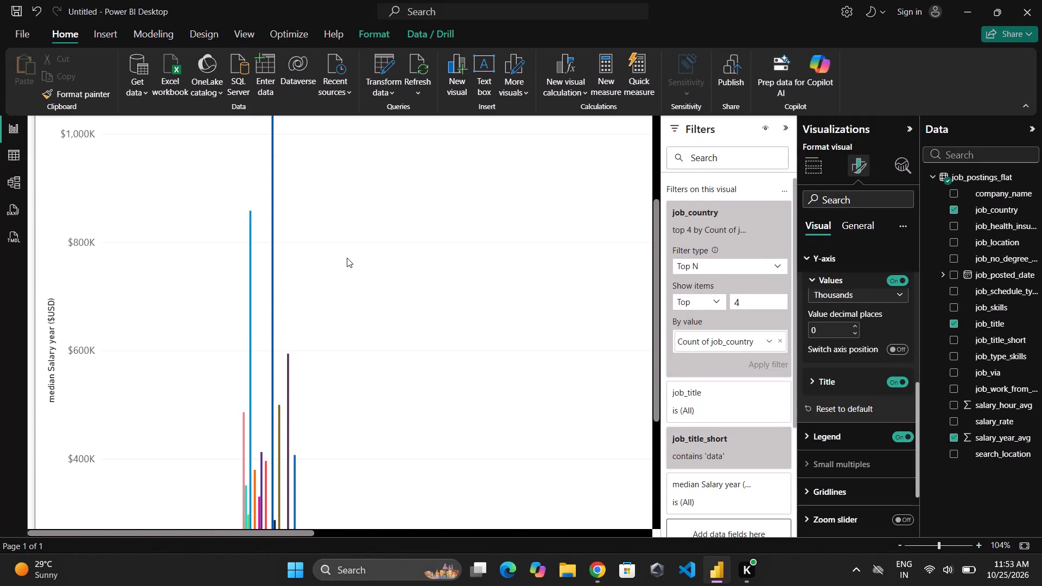
{"action": "scroll", "coordinate": [347, 258], "scroll_direction": "down", "scroll_amount": 2}
{"action": "scroll", "coordinate": [348, 257], "scroll_direction": "up", "scroll_amount": 3}
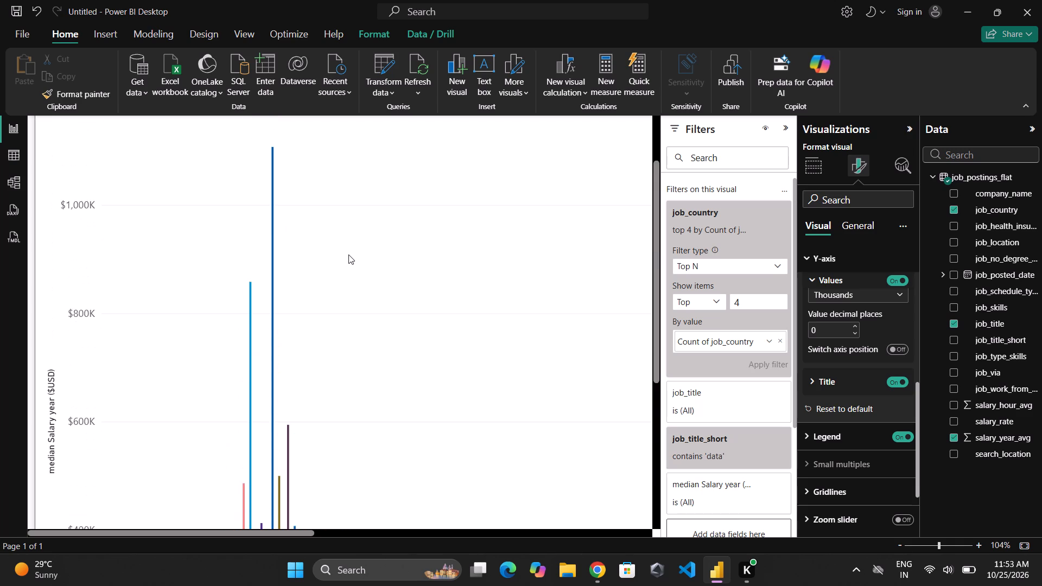
{"action": "scroll", "coordinate": [348, 254], "scroll_direction": "down", "scroll_amount": 10}
{"action": "scroll", "coordinate": [374, 267], "scroll_direction": "up", "scroll_amount": 3}
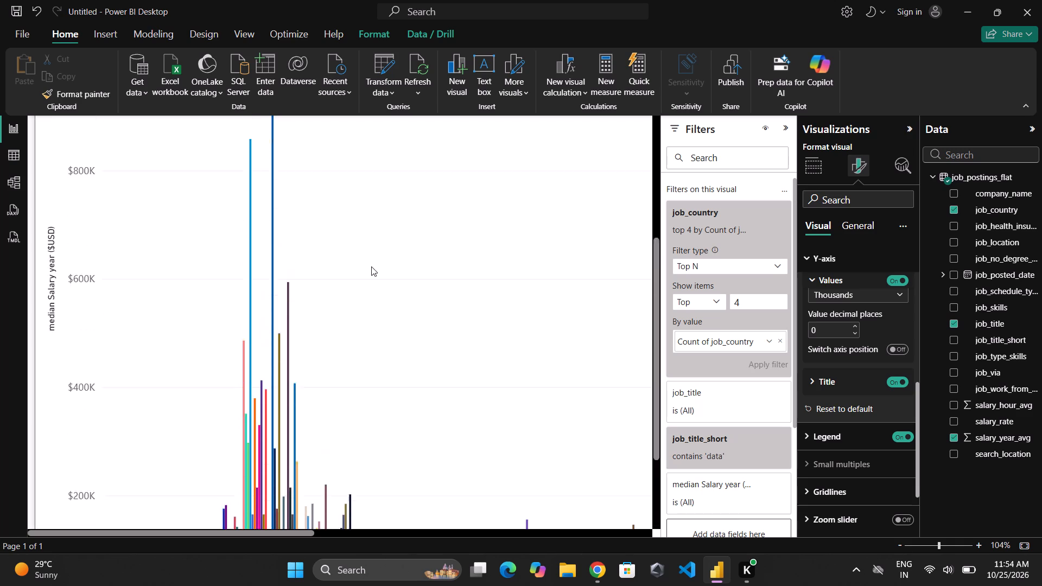
{"action": "scroll", "coordinate": [371, 266], "scroll_direction": "up", "scroll_amount": 2}
Compare the chart's filters with the instructor's in the Chrome video, also viewing it full screen, ending back in Power BI Desktop.
{"action": "left_click", "coordinate": [597, 577]}
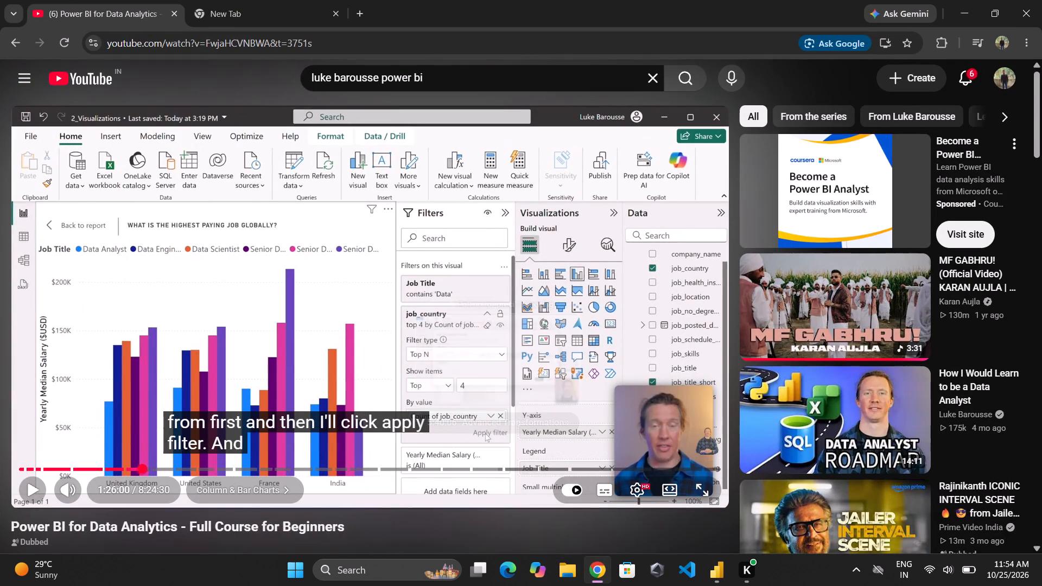
{"action": "left_click", "coordinate": [476, 429]}
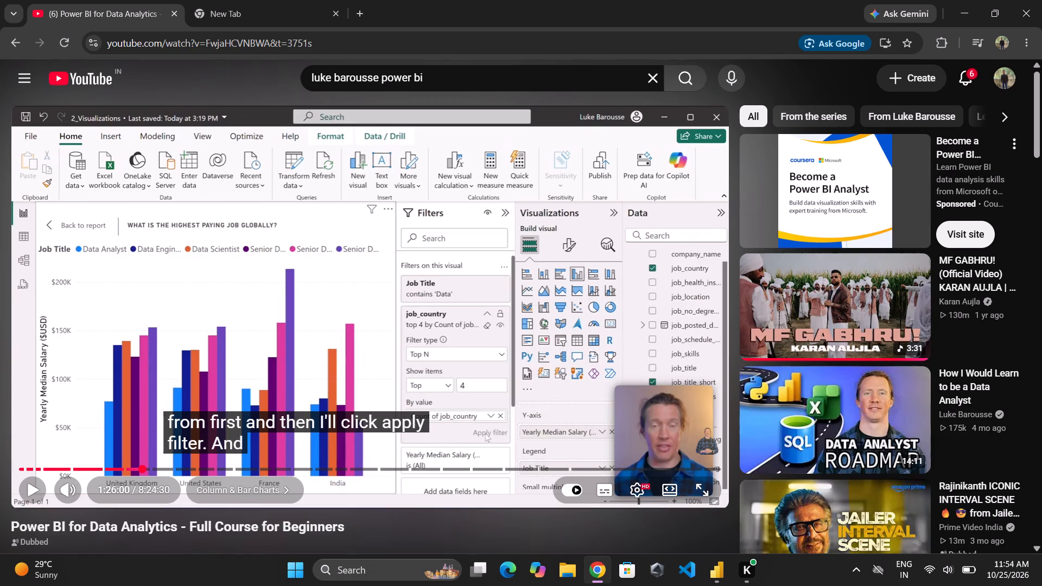
{"action": "left_click", "coordinate": [697, 485]}
{"action": "left_click", "coordinate": [565, 316]}
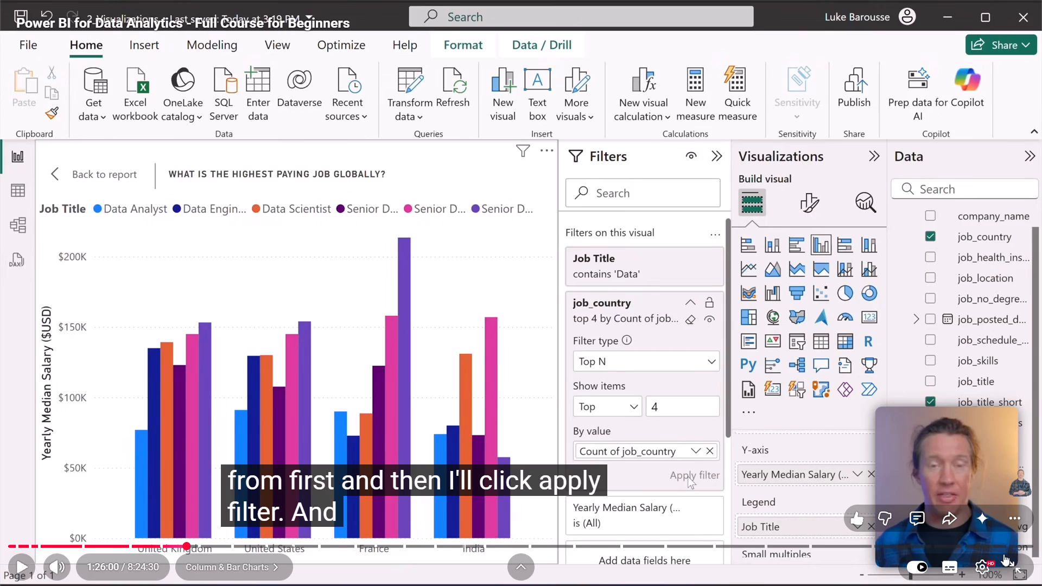
{"action": "left_click", "coordinate": [1019, 571]}
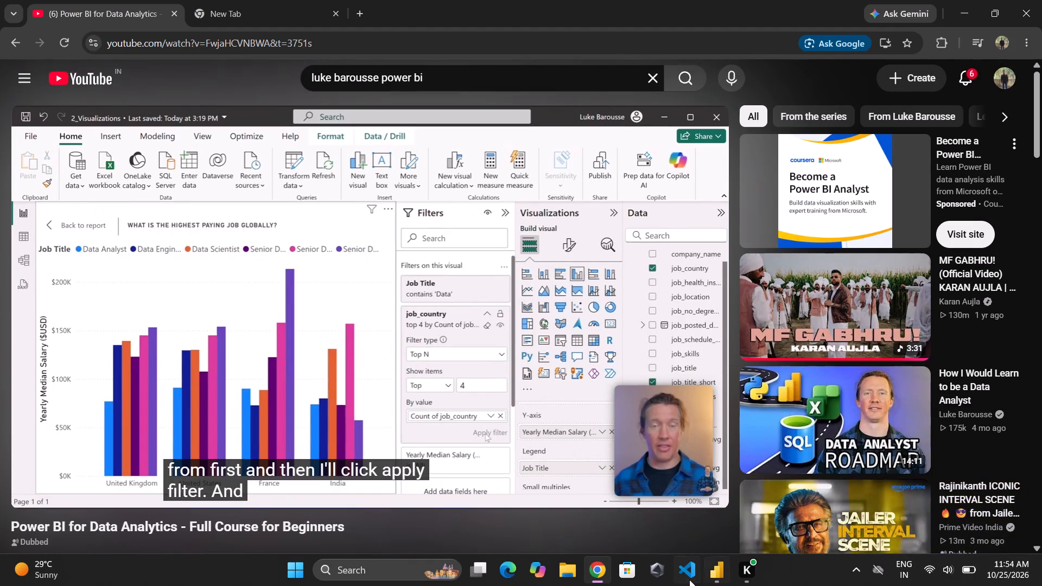
{"action": "left_click", "coordinate": [597, 574]}
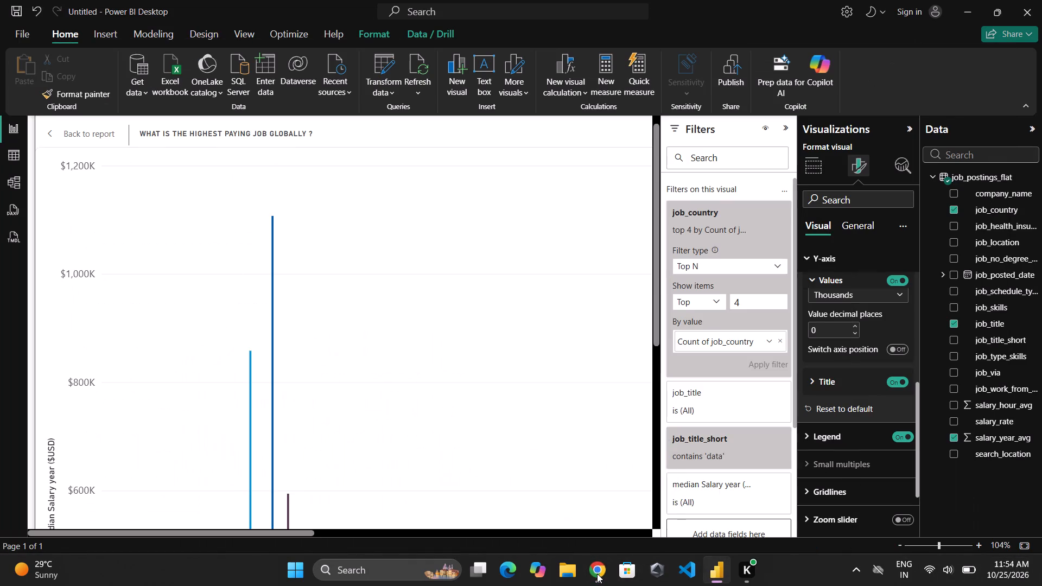
{"action": "left_click", "coordinate": [597, 574]}
{"action": "left_click", "coordinate": [722, 578]}
{"action": "scroll", "coordinate": [722, 243], "scroll_direction": "up", "scroll_amount": 3}
{"action": "scroll", "coordinate": [722, 243], "scroll_direction": "down", "scroll_amount": 1}
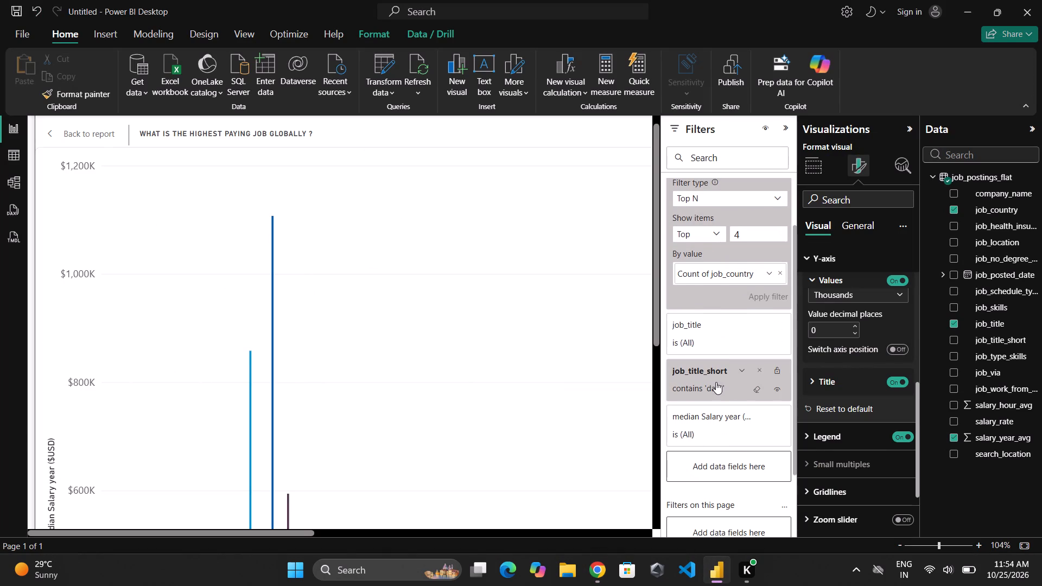
{"action": "left_click", "coordinate": [598, 577]}
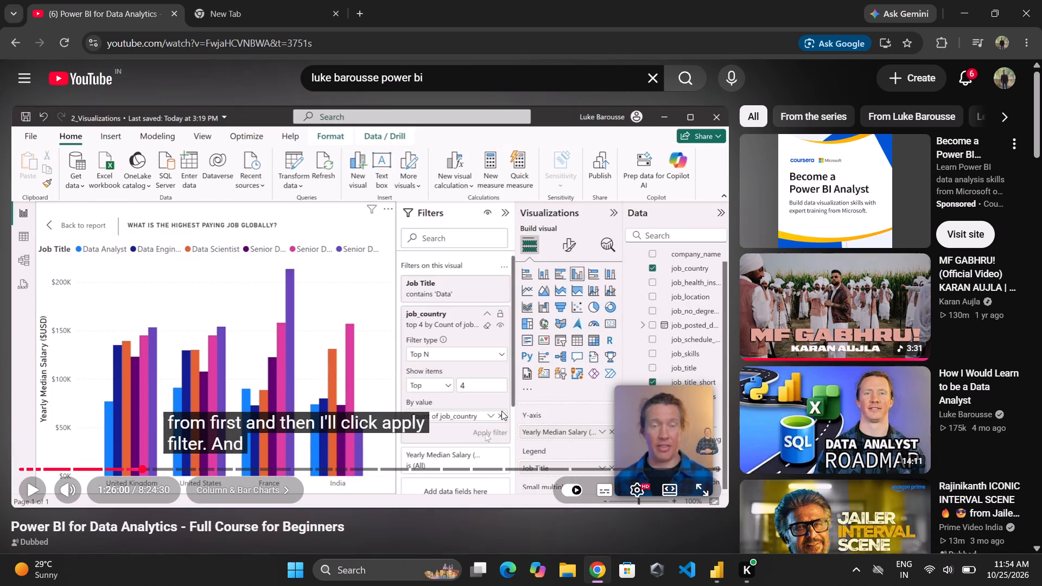
{"action": "left_click", "coordinate": [720, 581]}
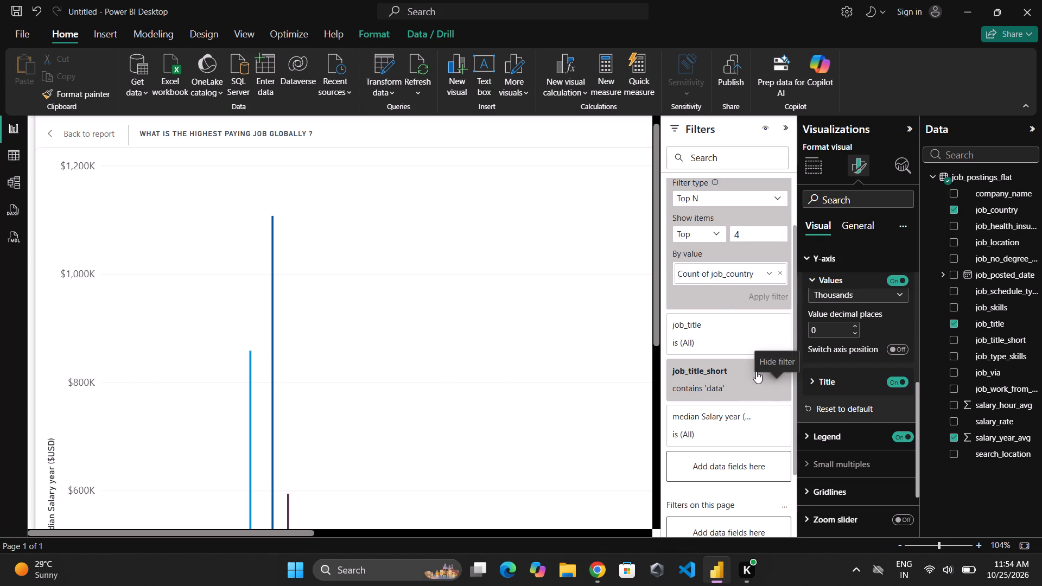
Remove the job_title_short filter from the column chart.
{"action": "left_click", "coordinate": [759, 370]}
{"action": "scroll", "coordinate": [564, 369], "scroll_direction": "down", "scroll_amount": 4}
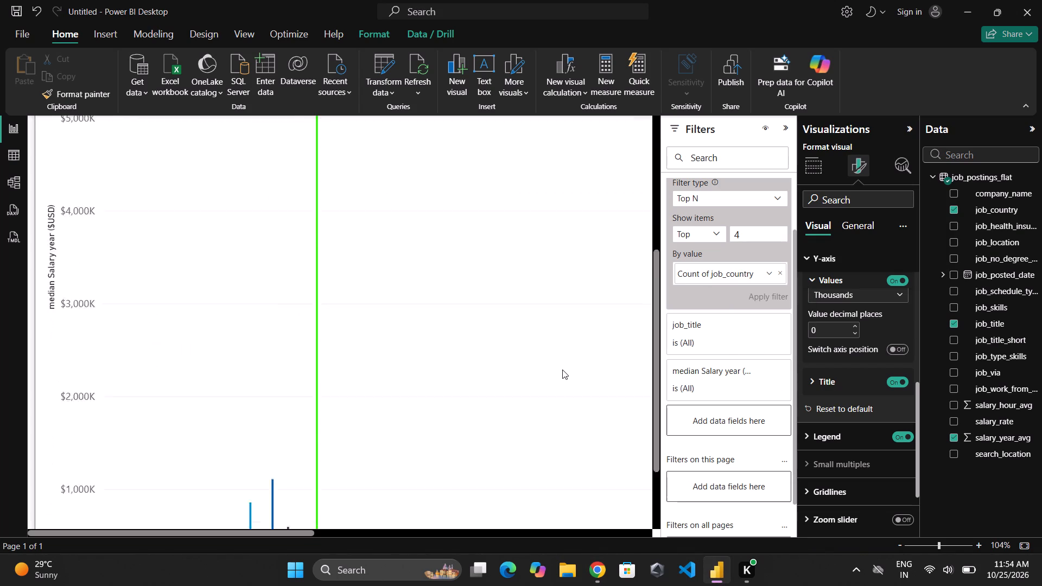
{"action": "scroll", "coordinate": [562, 370], "scroll_direction": "down", "scroll_amount": 5}
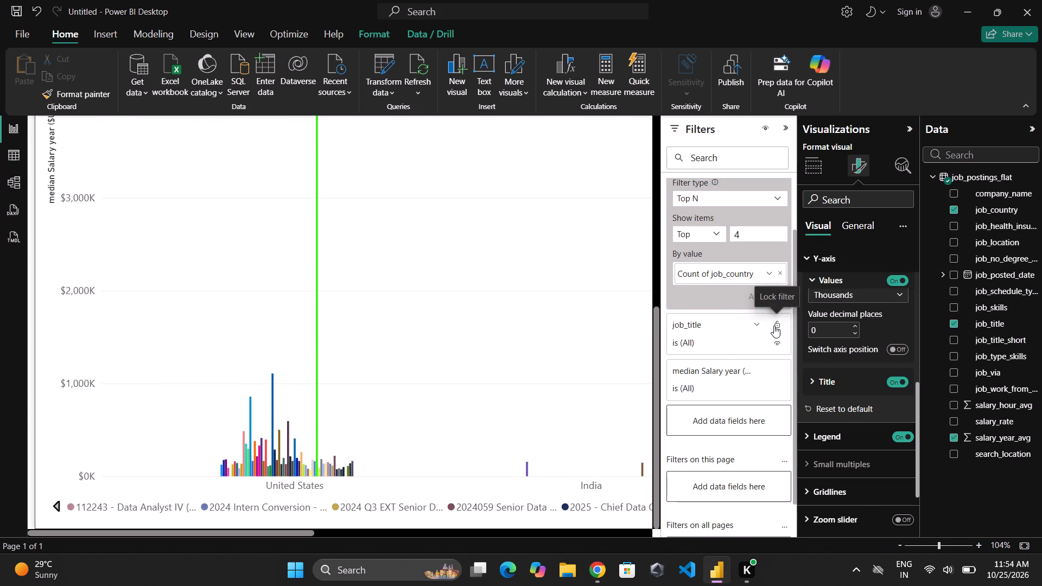
Set the chart's job_title filter to advanced filtering with values that contain "data" and apply it.
{"action": "left_click", "coordinate": [758, 323]}
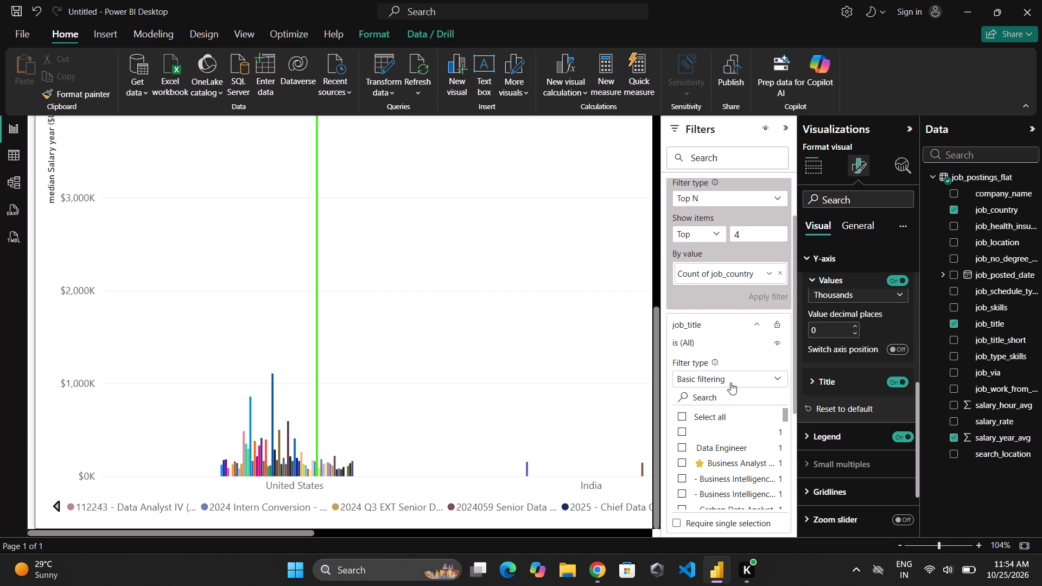
{"action": "left_click", "coordinate": [774, 375]}
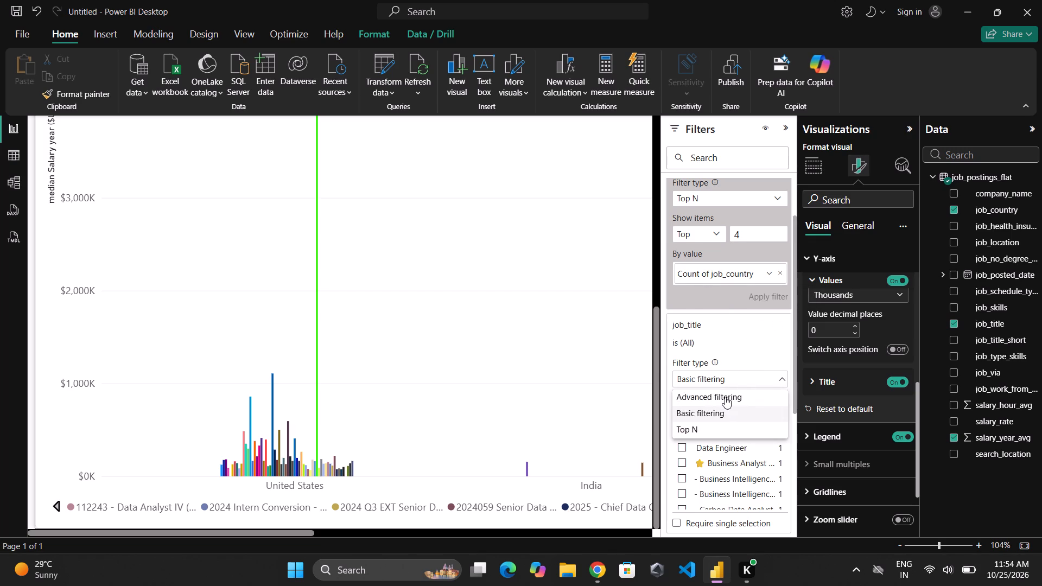
{"action": "left_click", "coordinate": [725, 397]}
{"action": "left_click", "coordinate": [722, 426]}
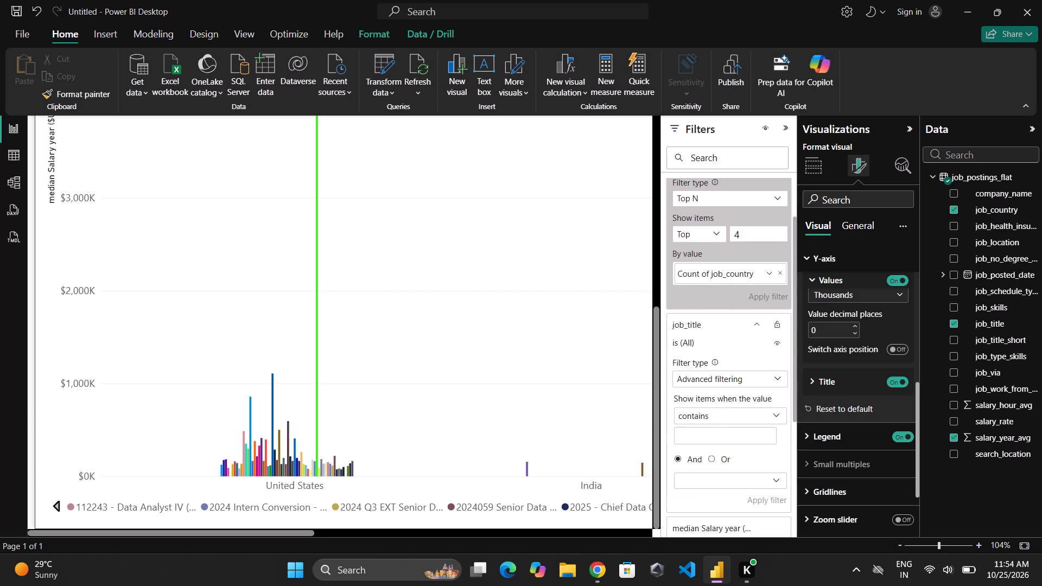
{"action": "type", "text": "data"}
{"action": "key", "text": "4"}
{"action": "key", "text": "BackSpace"}
{"action": "left_click", "coordinate": [770, 500]}
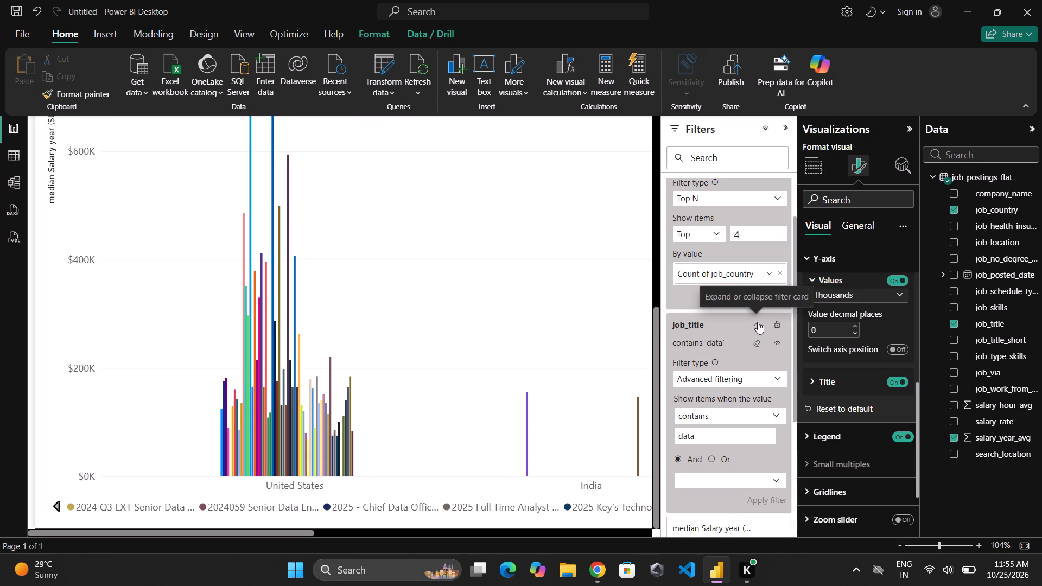
{"action": "scroll", "coordinate": [723, 416], "scroll_direction": "down", "scroll_amount": 3}
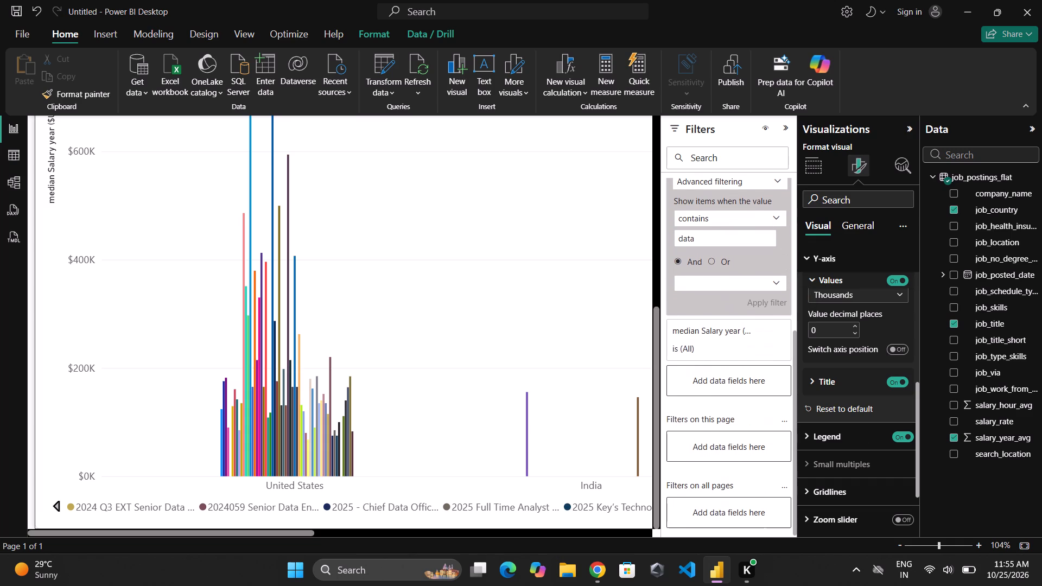
{"action": "scroll", "coordinate": [713, 414], "scroll_direction": "down", "scroll_amount": 1}
{"action": "scroll", "coordinate": [713, 414], "scroll_direction": "up", "scroll_amount": 3}
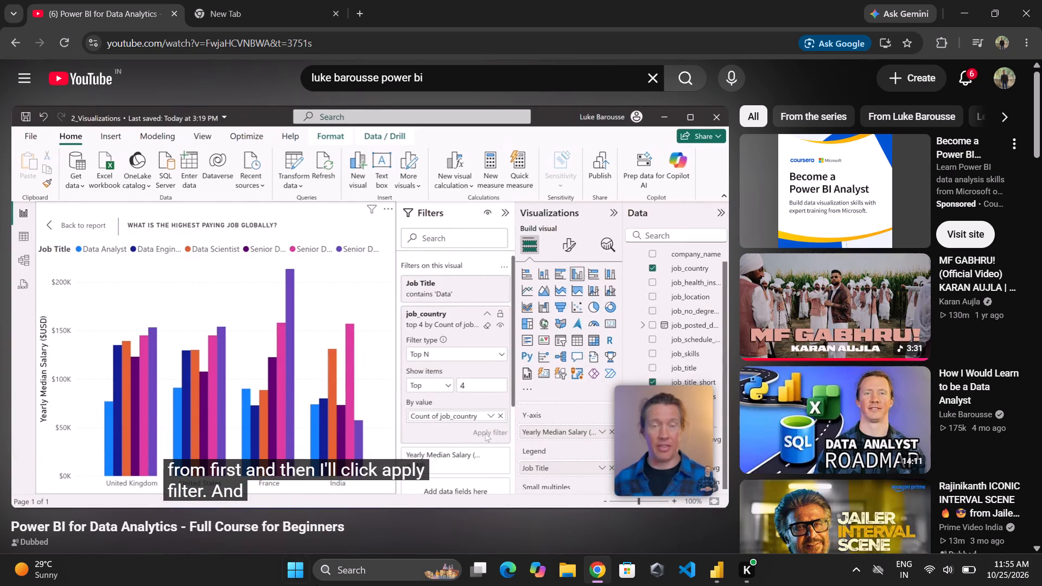
{"action": "left_click", "coordinate": [714, 567]}
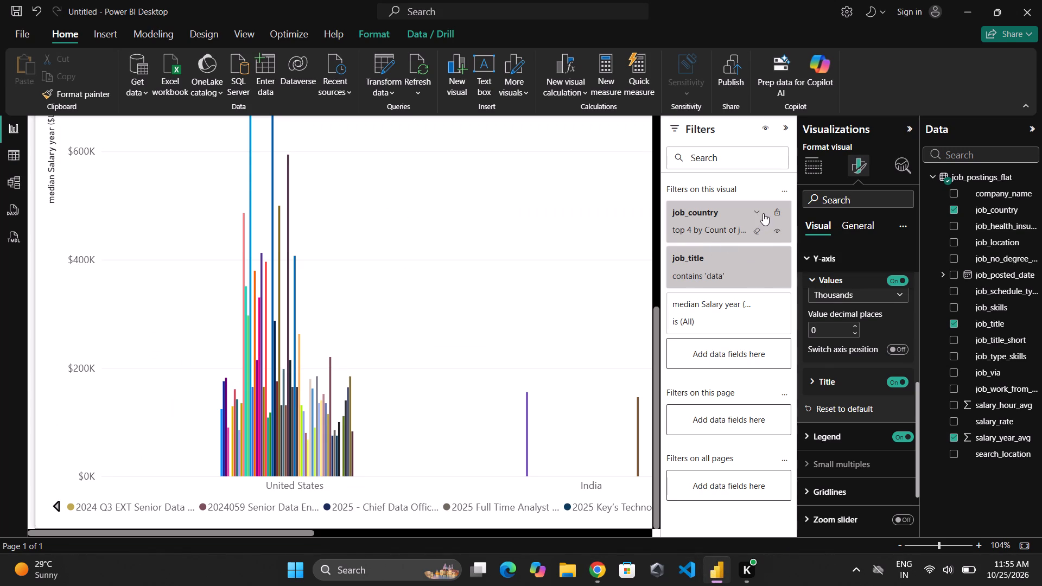
{"action": "left_click", "coordinate": [759, 209]}
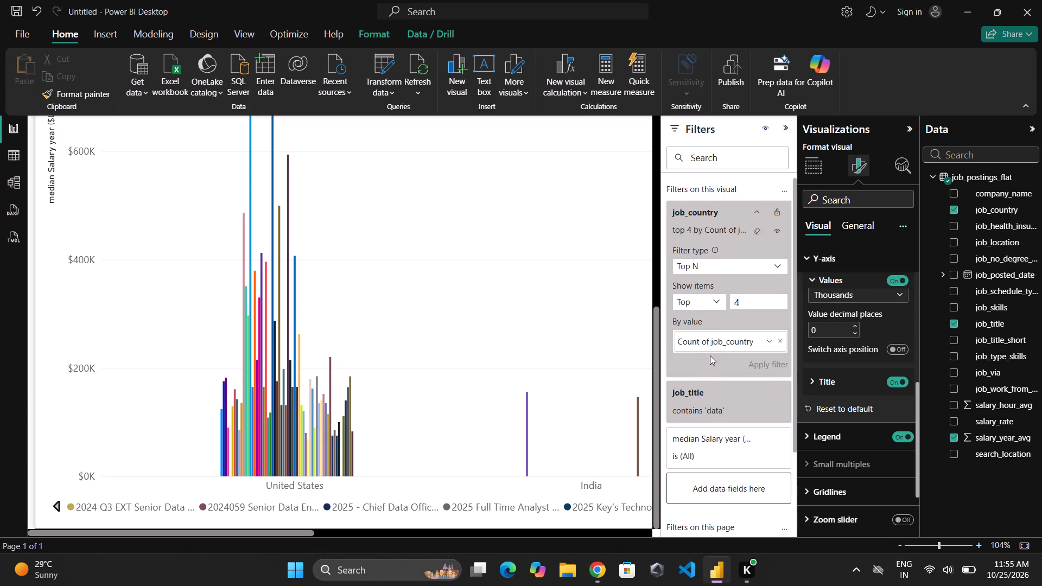
{"action": "left_click", "coordinate": [600, 581]}
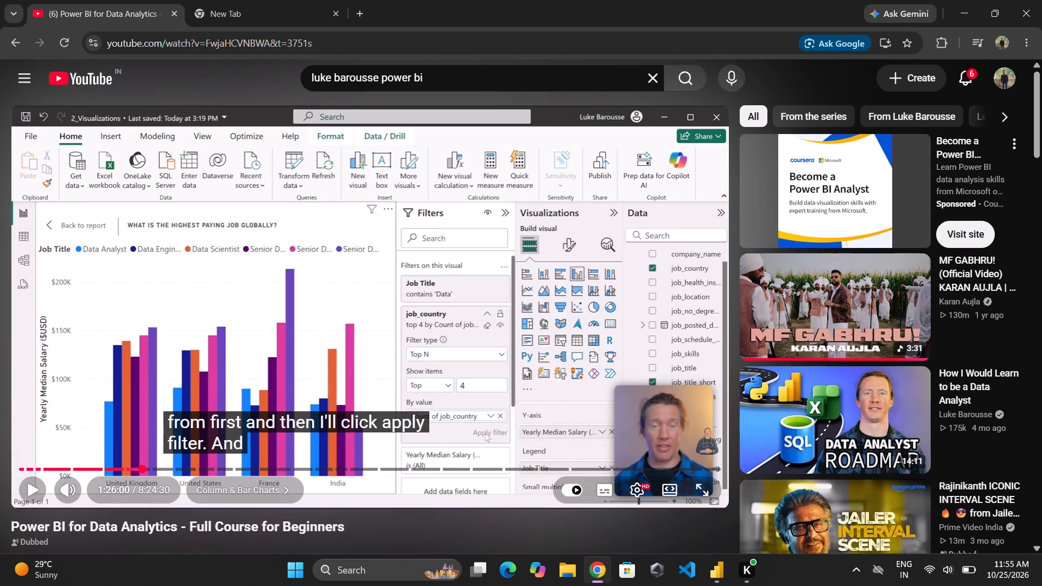
{"action": "left_click", "coordinate": [542, 436]}
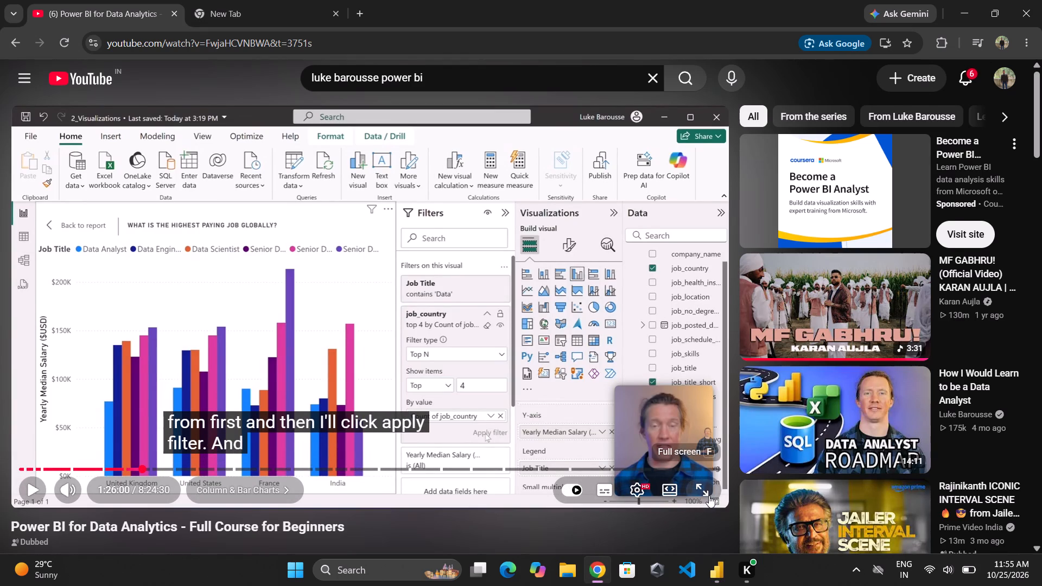
{"action": "left_click", "coordinate": [708, 495]}
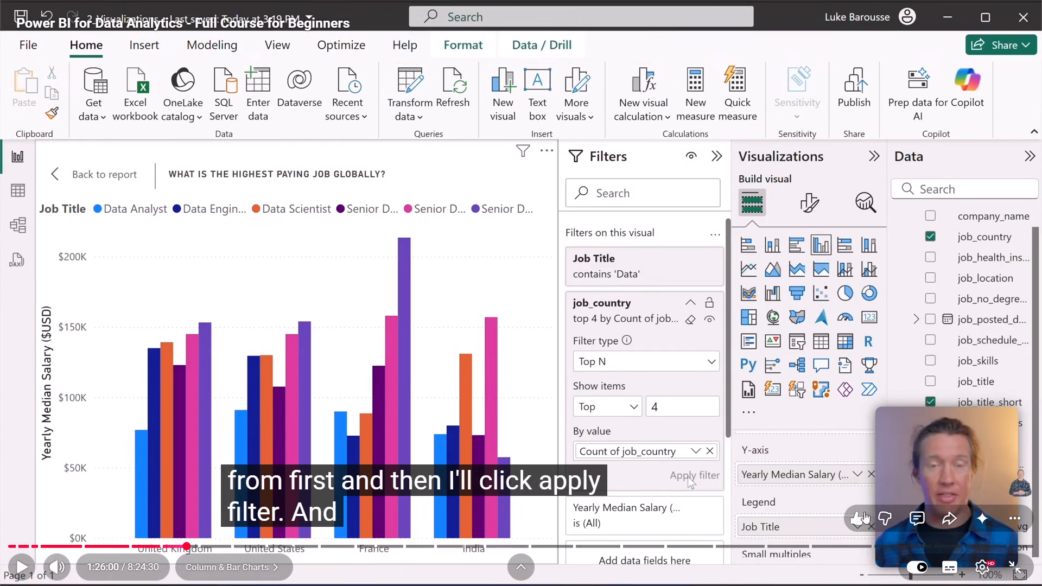
{"action": "left_click", "coordinate": [1022, 570]}
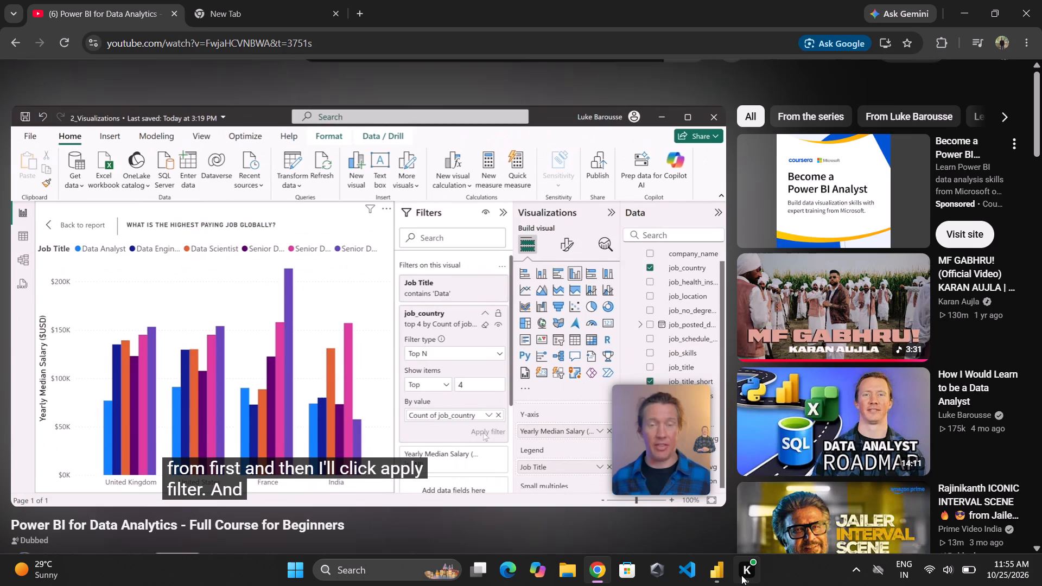
{"action": "left_click", "coordinate": [716, 564]}
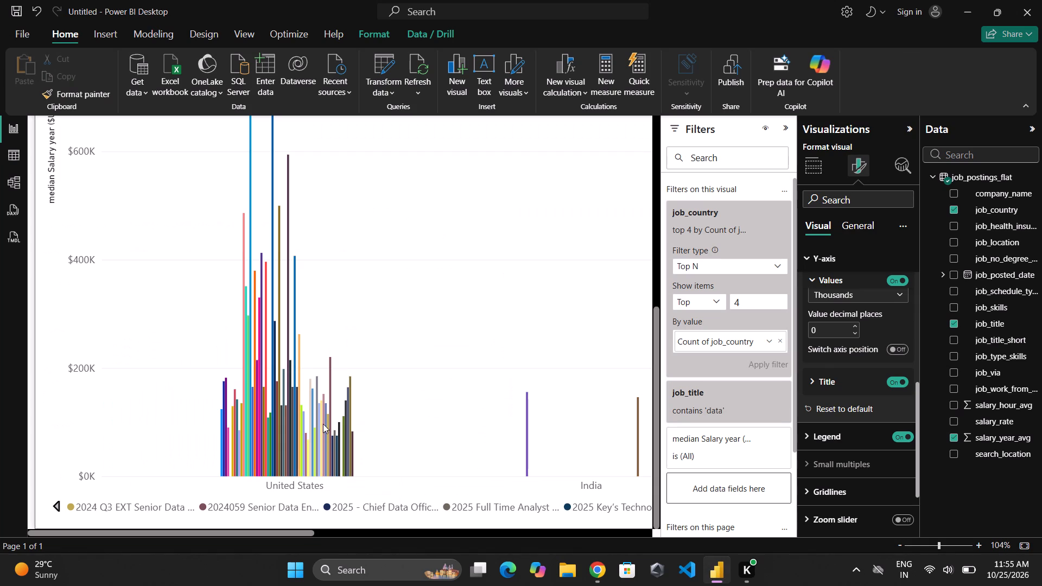
Examine the enlarged column chart's bars and job title legend back to its first entries, including a data point's records, and return to the report.
{"action": "scroll", "coordinate": [329, 416], "scroll_direction": "up", "scroll_amount": 1}
{"action": "scroll", "coordinate": [330, 416], "scroll_direction": "down", "scroll_amount": 4}
{"action": "scroll", "coordinate": [331, 416], "scroll_direction": "up", "scroll_amount": 6}
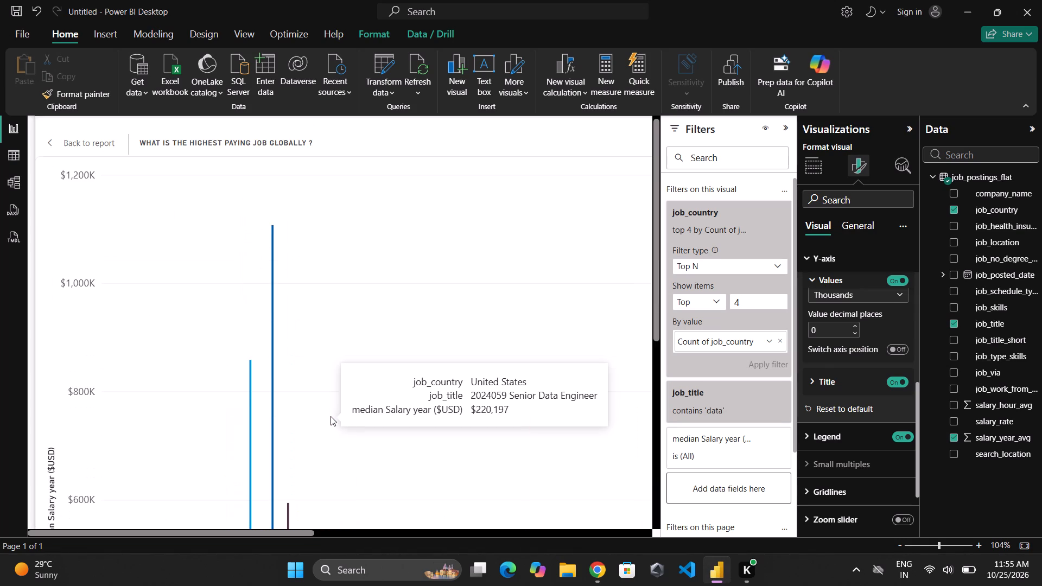
{"action": "scroll", "coordinate": [331, 416], "scroll_direction": "up", "scroll_amount": 6}
{"action": "scroll", "coordinate": [331, 416], "scroll_direction": "down", "scroll_amount": 10}
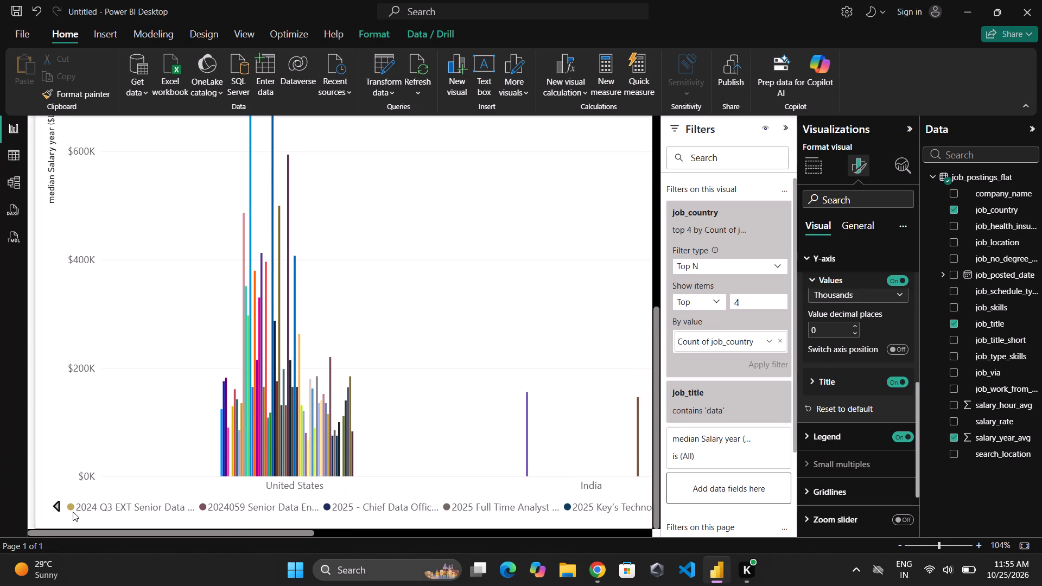
{"action": "left_click", "coordinate": [58, 508]}
{"action": "left_click", "coordinate": [58, 508]}
{"action": "triple_click", "coordinate": [58, 508]}
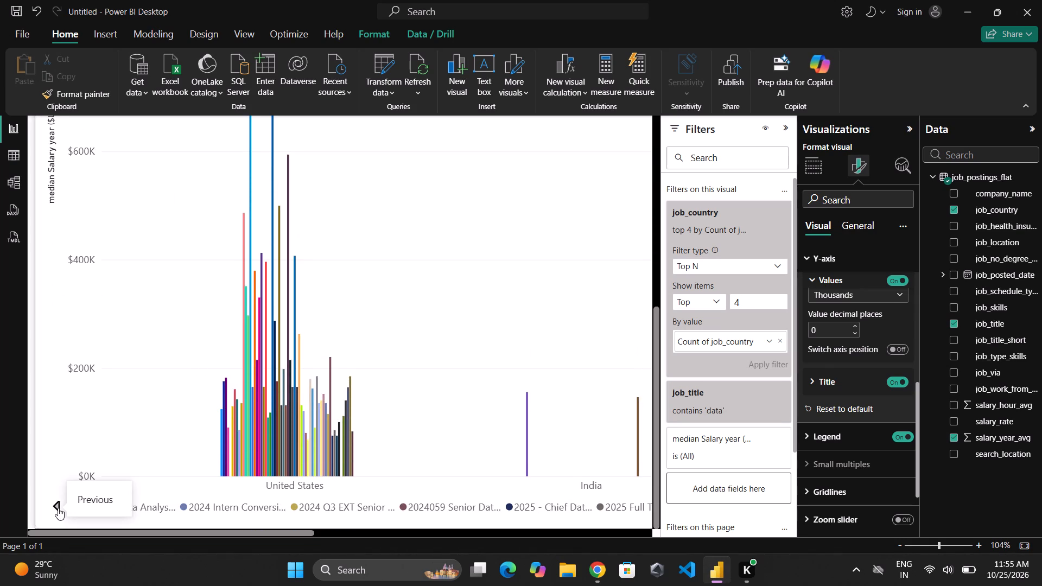
{"action": "triple_click", "coordinate": [58, 508]}
{"action": "triple_click", "coordinate": [58, 508]}
{"action": "triple_click", "coordinate": [58, 508]}
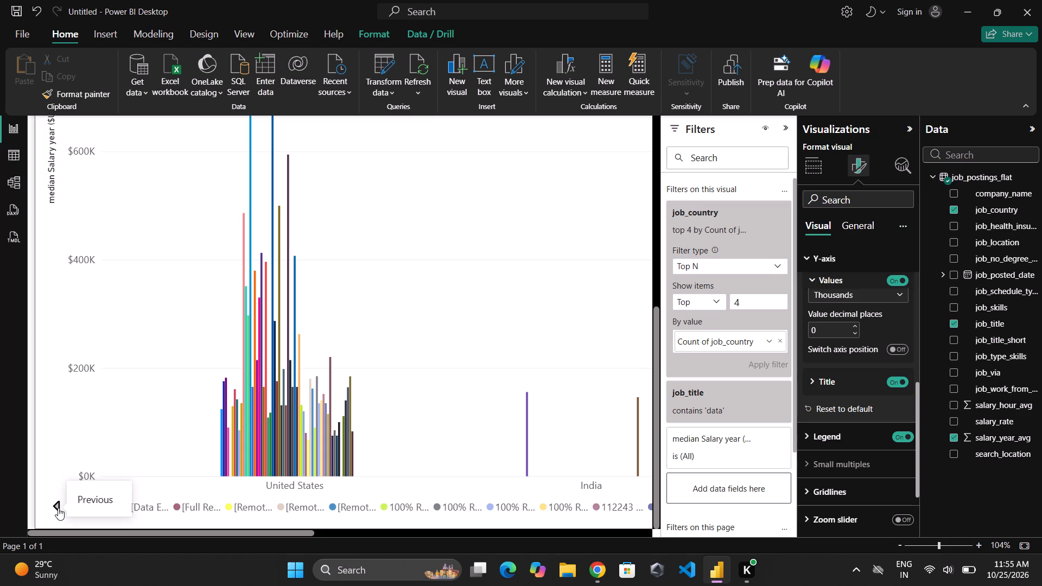
{"action": "triple_click", "coordinate": [58, 508]}
{"action": "triple_click", "coordinate": [58, 508]}
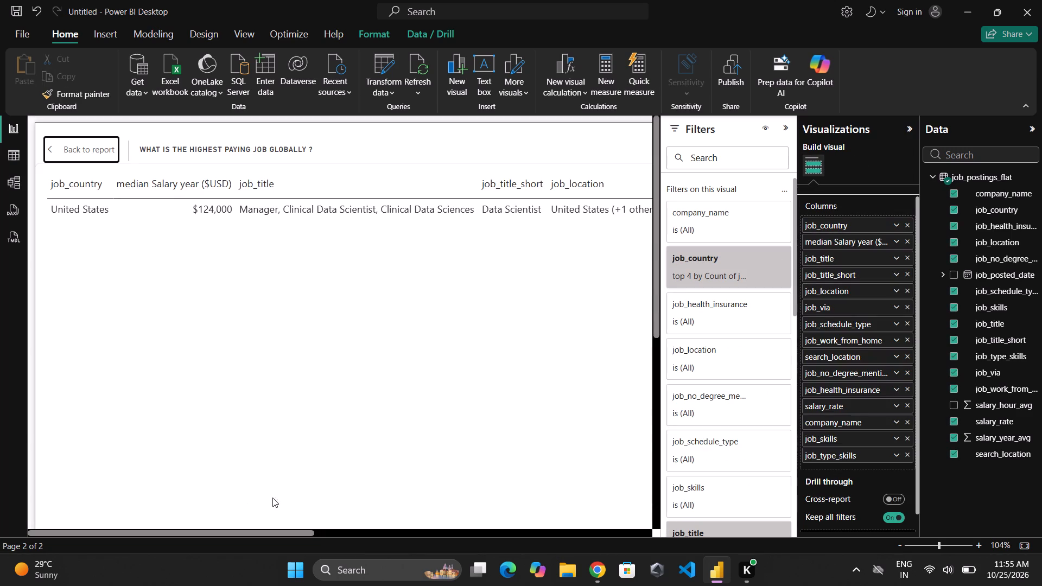
{"action": "scroll", "coordinate": [355, 481], "scroll_direction": "down", "scroll_amount": 2}
{"action": "scroll", "coordinate": [355, 481], "scroll_direction": "up", "scroll_amount": 4}
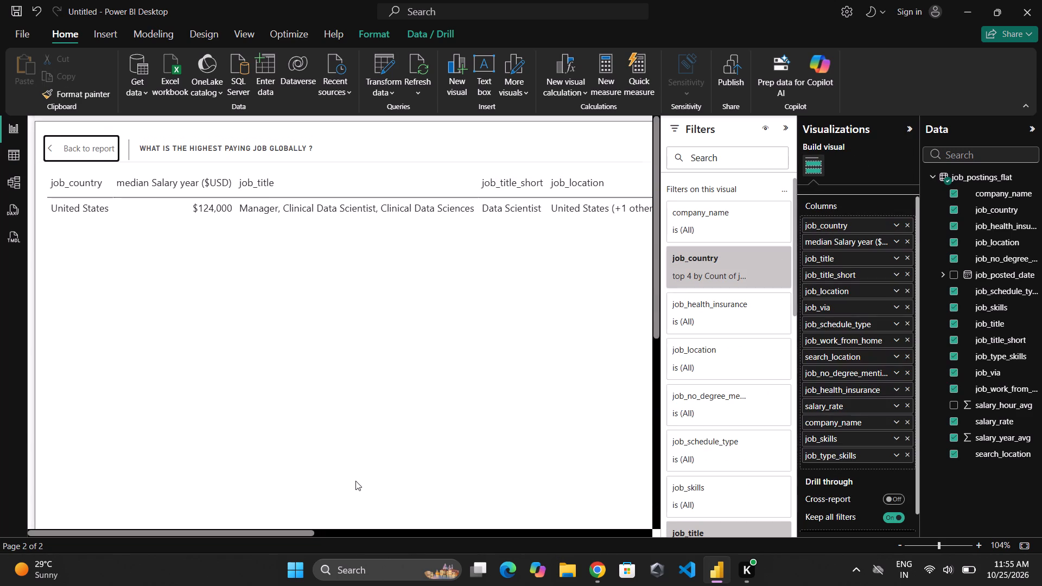
{"action": "left_click", "coordinate": [75, 149]}
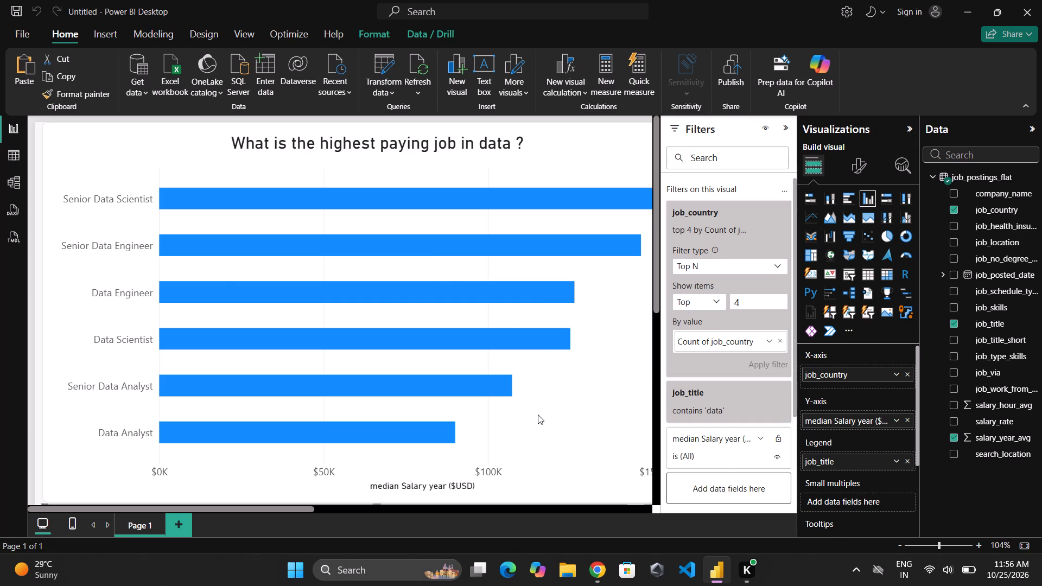
Move the "What is the highest paying job in data ?" bar chart to the page's left edge, slightly below its top edge.
{"action": "left_click_drag", "start_coordinate": [538, 415], "coordinate": [149, 388]}
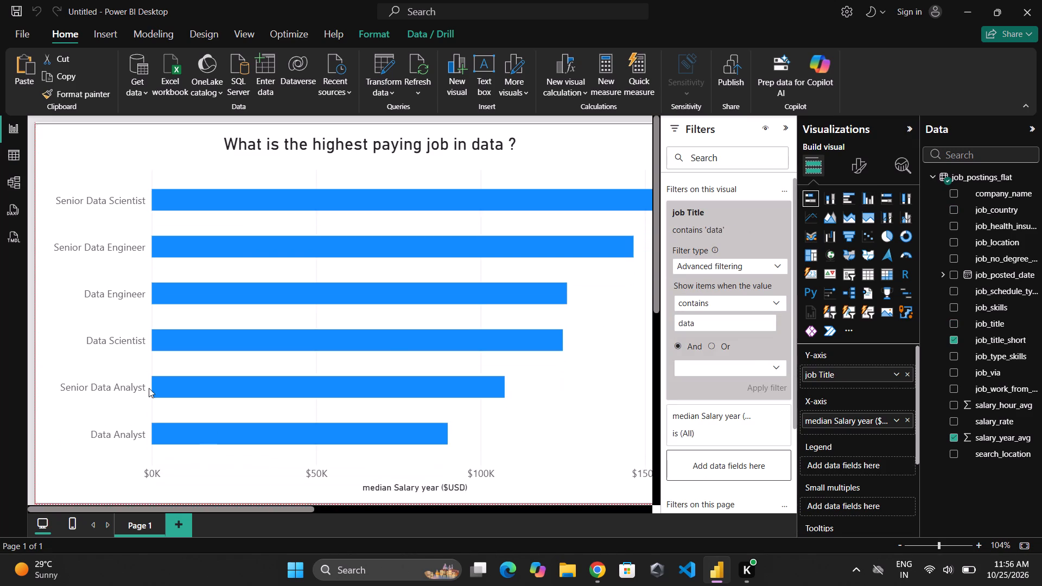
{"action": "left_click_drag", "start_coordinate": [149, 388], "coordinate": [154, 426]}
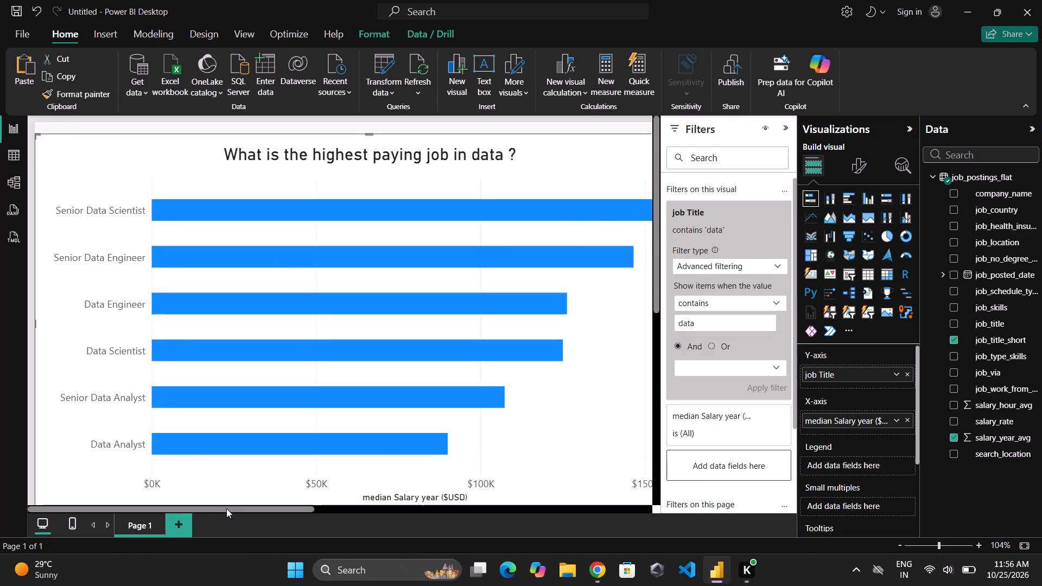
Move the "What is the highest paying job globally ?" column chart to line up with the page's left edge beneath the bar chart.
{"action": "left_click_drag", "start_coordinate": [226, 508], "coordinate": [395, 533]}
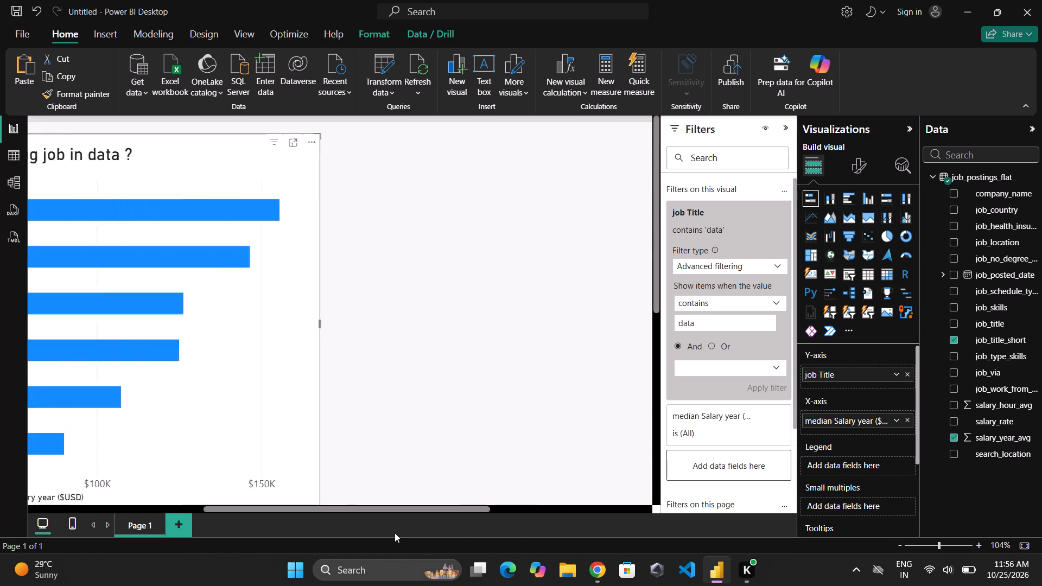
{"action": "left_click_drag", "start_coordinate": [395, 533], "coordinate": [247, 511]}
{"action": "left_click", "coordinate": [922, 542]}
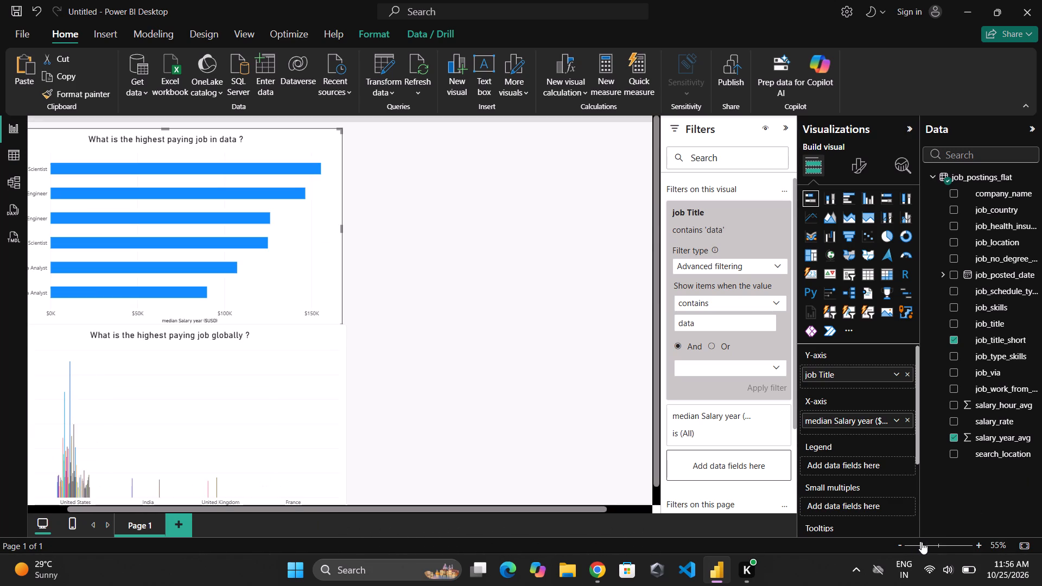
{"action": "left_click", "coordinate": [928, 542]}
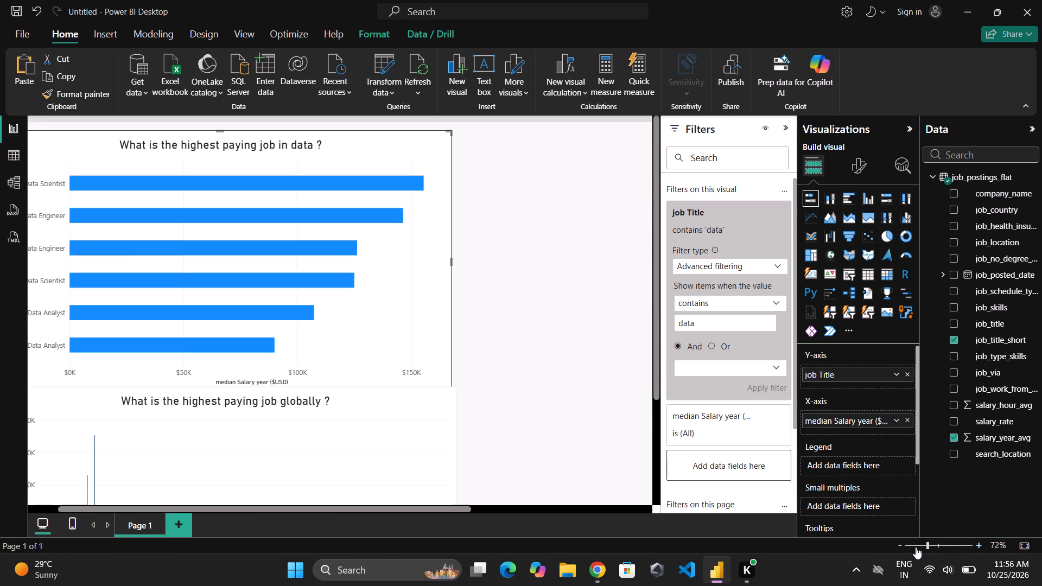
{"action": "left_click", "coordinate": [918, 544]}
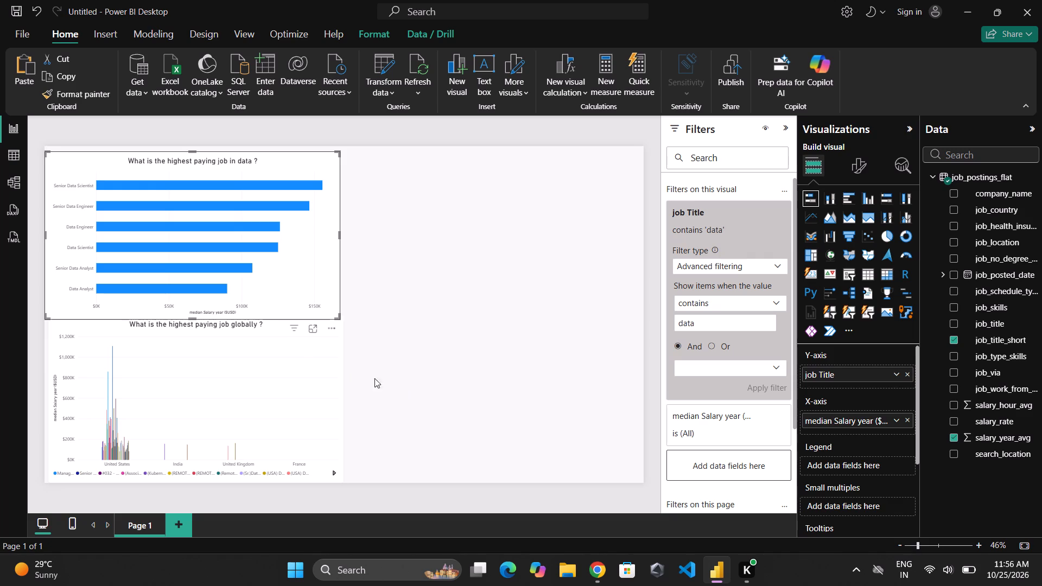
{"action": "left_click_drag", "start_coordinate": [342, 327], "coordinate": [334, 327]}
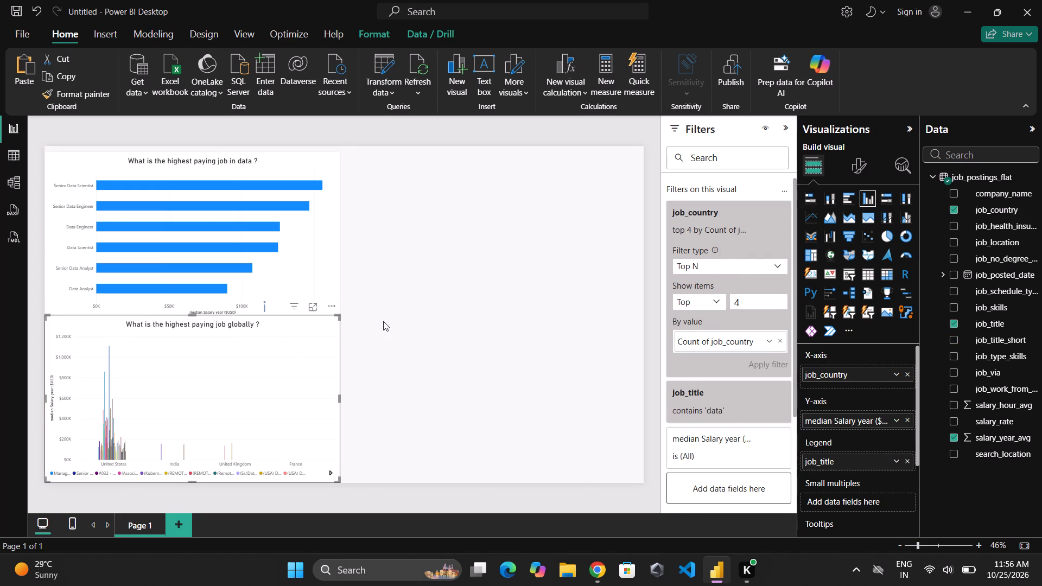
{"action": "left_click", "coordinate": [383, 321]}
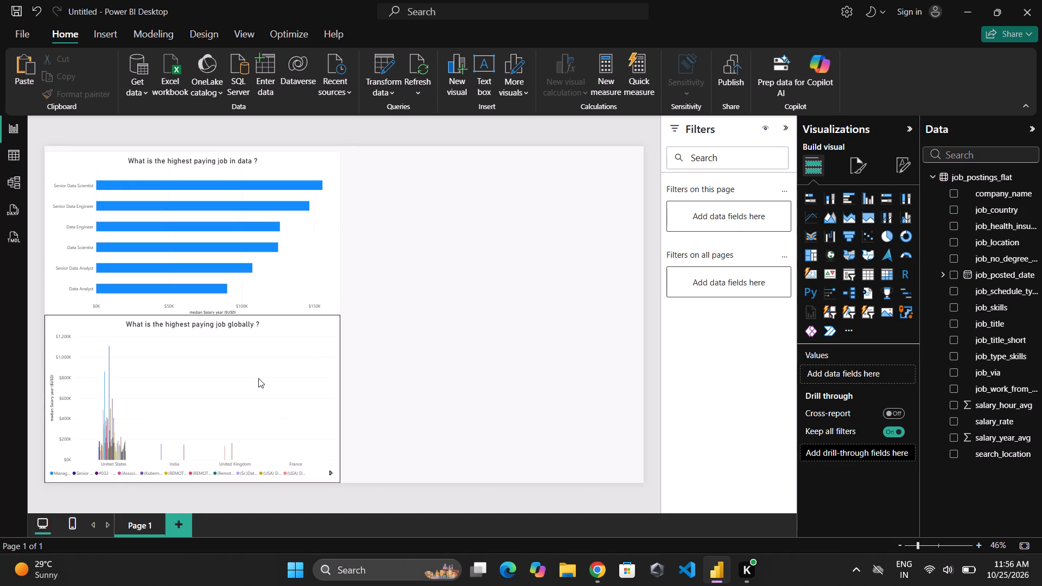
View the global column chart in focus mode, inspect the records behind a tall United States column, and return to the report.
{"action": "left_click", "coordinate": [268, 383]}
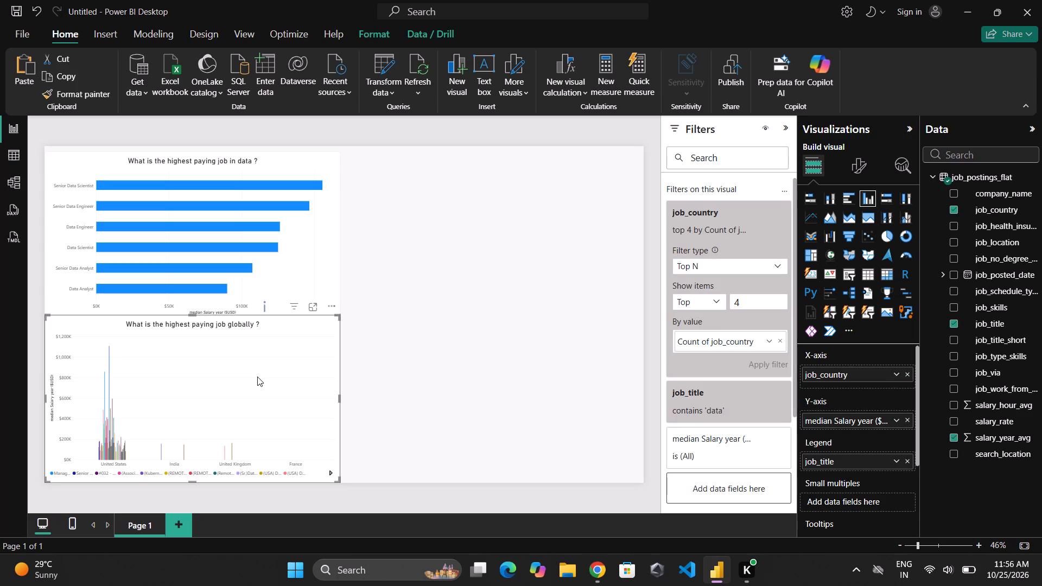
{"action": "left_click", "coordinate": [316, 305]}
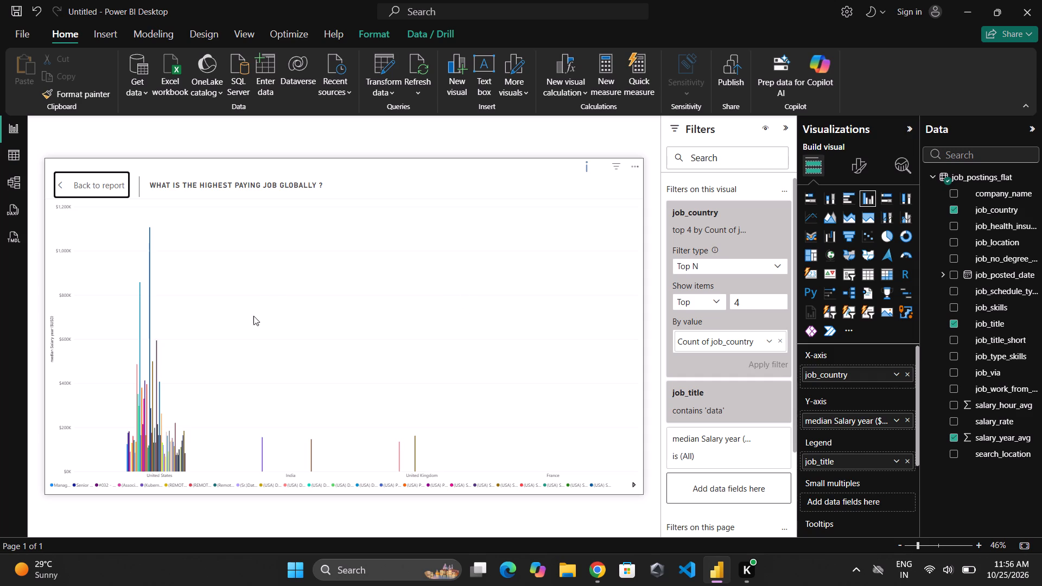
{"action": "left_click", "coordinate": [149, 289]}
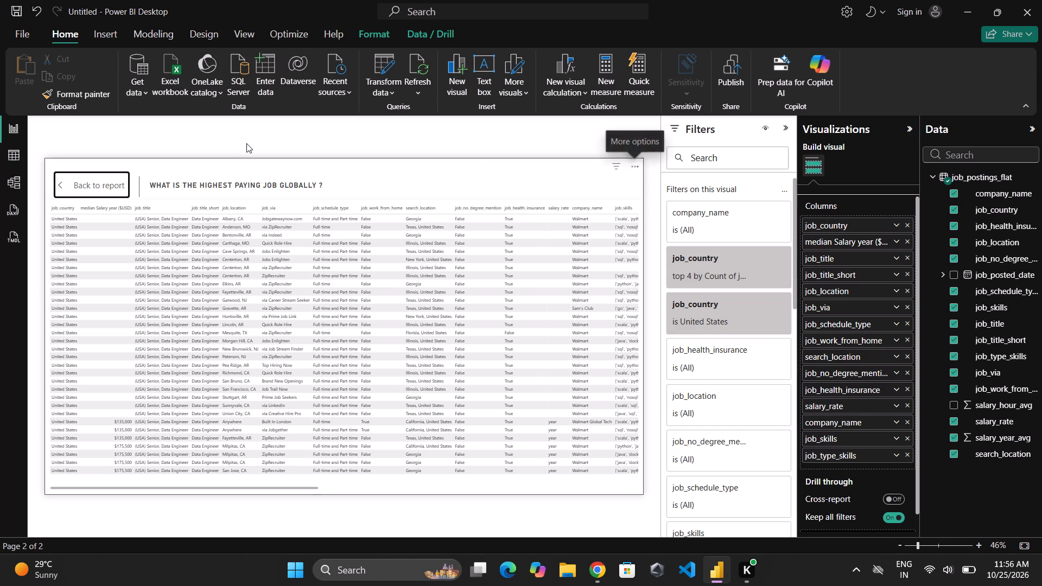
{"action": "left_click", "coordinate": [86, 182]}
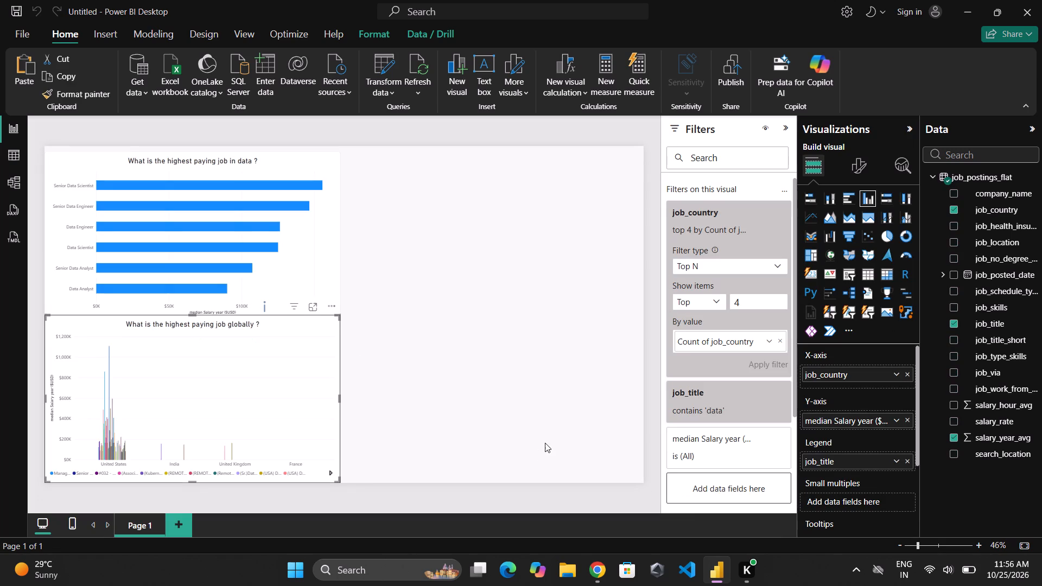
Watch the next moments of the Chrome lesson at full screen, examining the instructor's chart, filters and field wells, and return to Power BI Desktop.
{"action": "left_click", "coordinate": [597, 565]}
{"action": "left_click", "coordinate": [573, 425]}
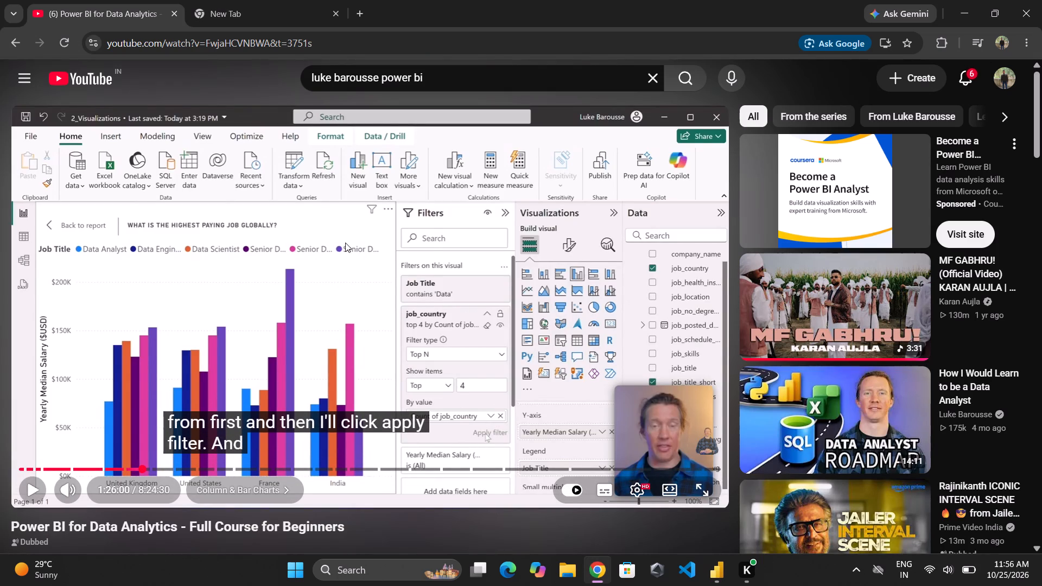
{"action": "left_click", "coordinate": [372, 314]}
{"action": "left_click", "coordinate": [707, 500]}
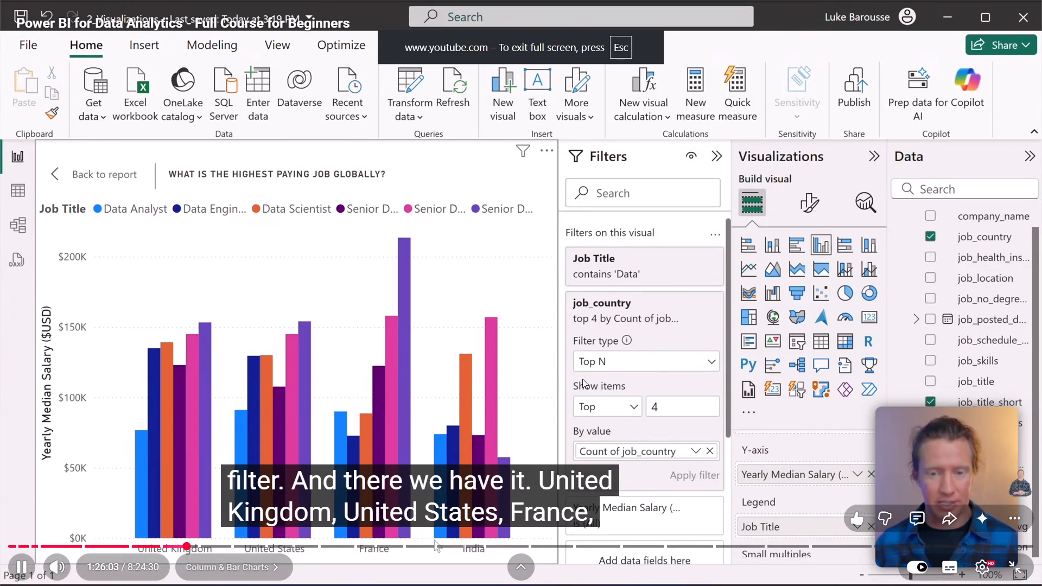
{"action": "left_click", "coordinate": [522, 377]}
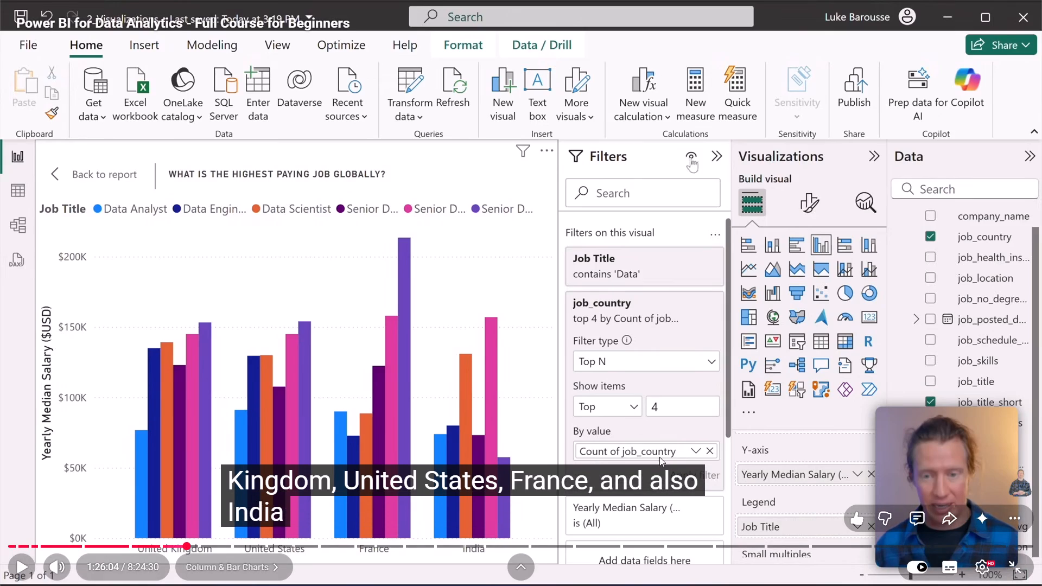
{"action": "left_click", "coordinate": [687, 396]}
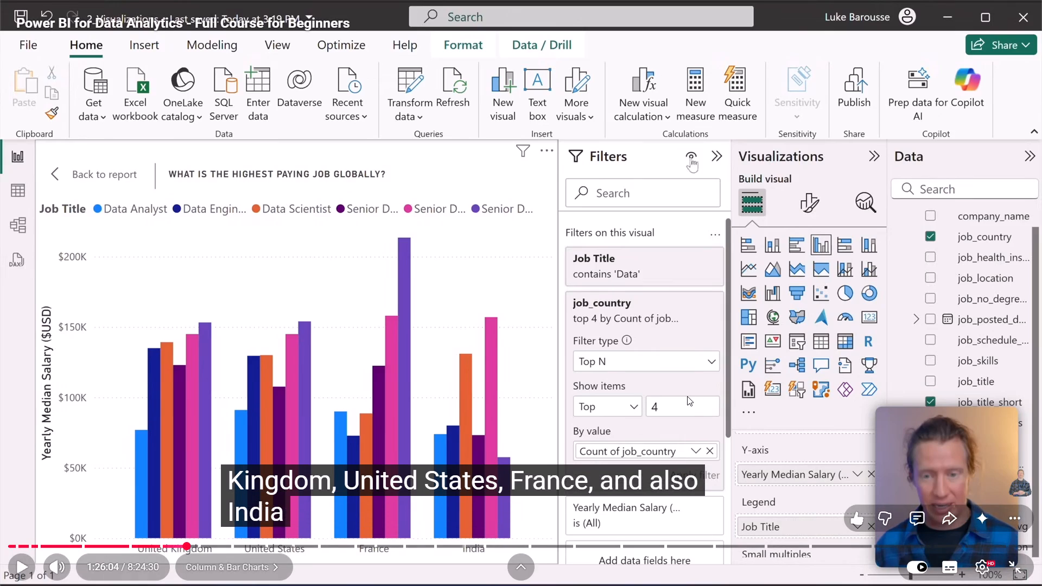
{"action": "left_click", "coordinate": [687, 396]}
{"action": "left_click", "coordinate": [872, 463]}
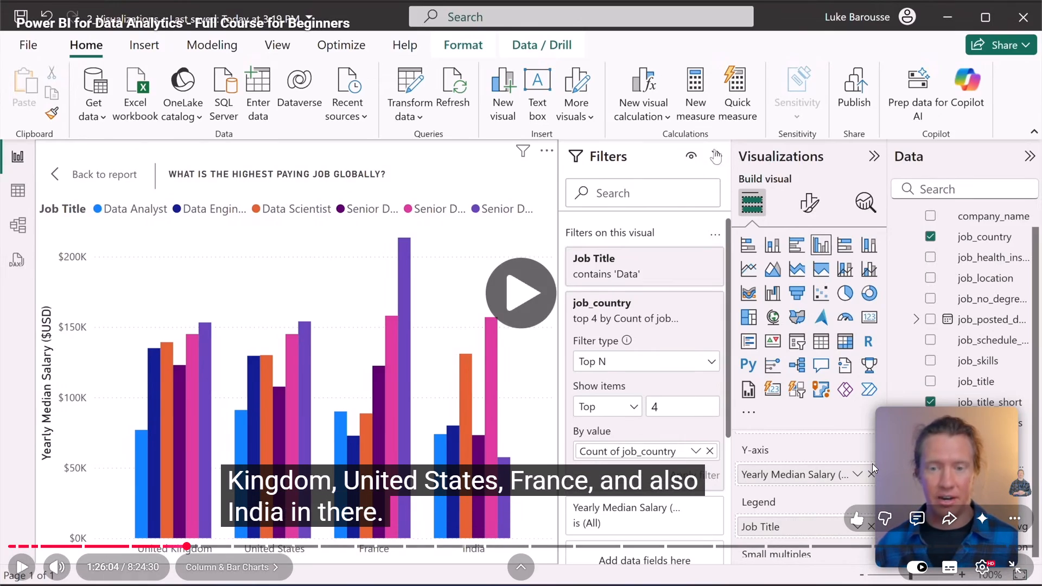
{"action": "left_click", "coordinate": [748, 354]}
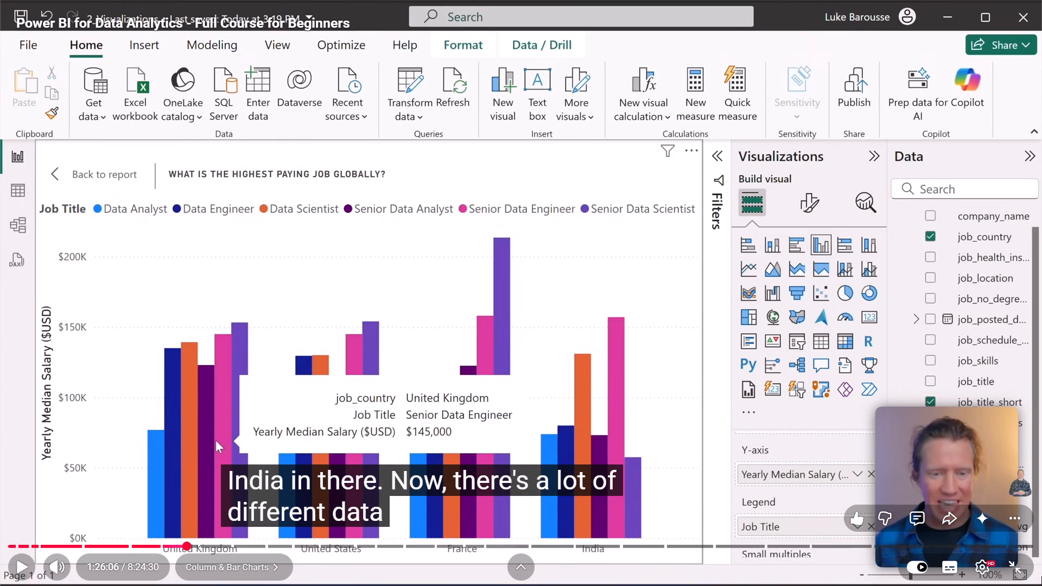
{"action": "left_click", "coordinate": [1014, 566]}
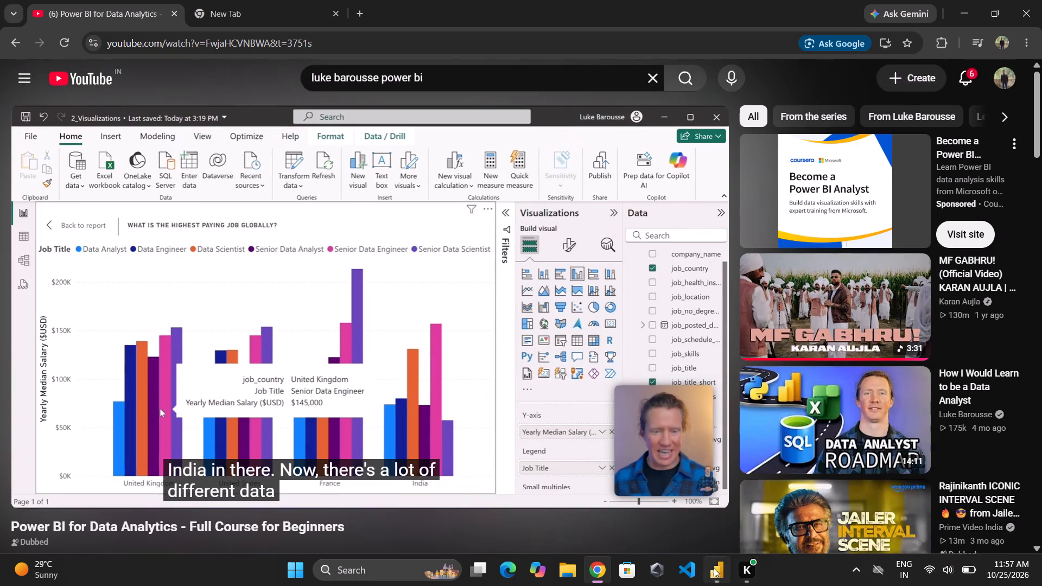
{"action": "left_click", "coordinate": [714, 568]}
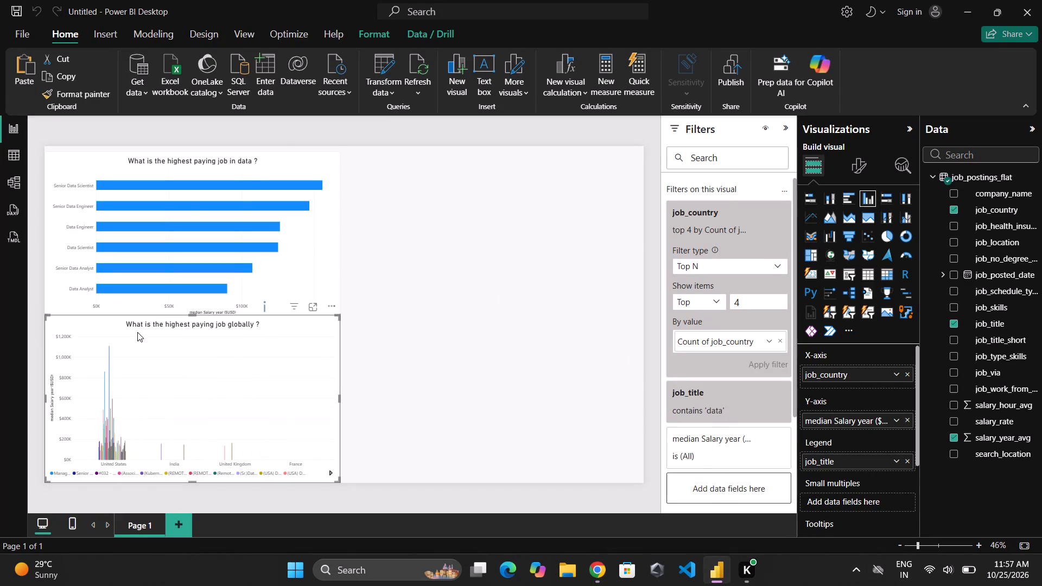
Open the "What is the highest paying job globally ?" column chart in focus mode.
{"action": "left_click", "coordinate": [312, 300]}
{"action": "left_click", "coordinate": [312, 305]}
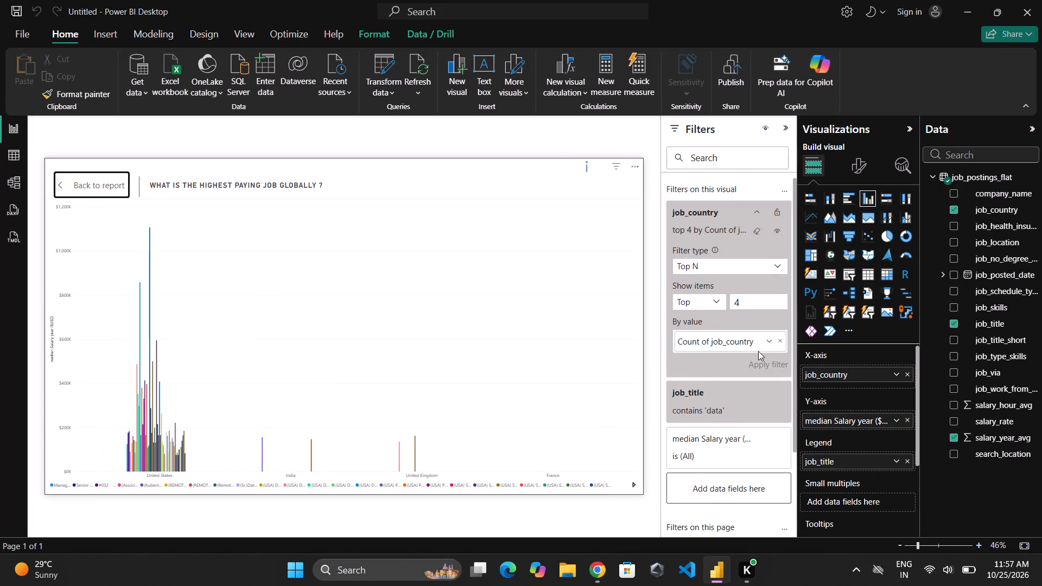
Rewind the Chrome lesson to the instructor's top-four-countries filter setup, examine it, and return to Power BI Desktop.
{"action": "left_click", "coordinate": [603, 578]}
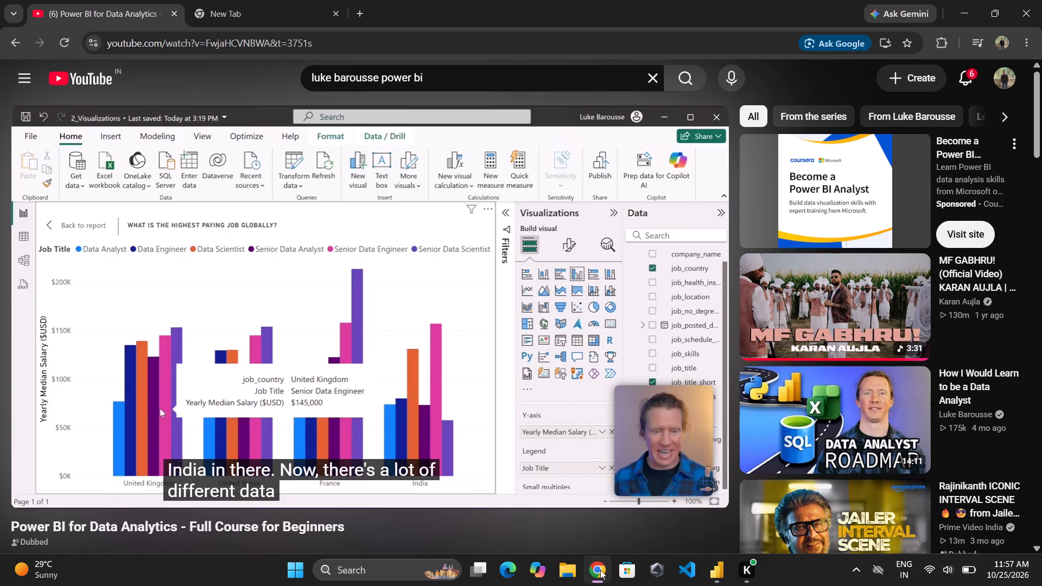
{"action": "left_click", "coordinate": [533, 429]}
{"action": "key", "text": "Left"}
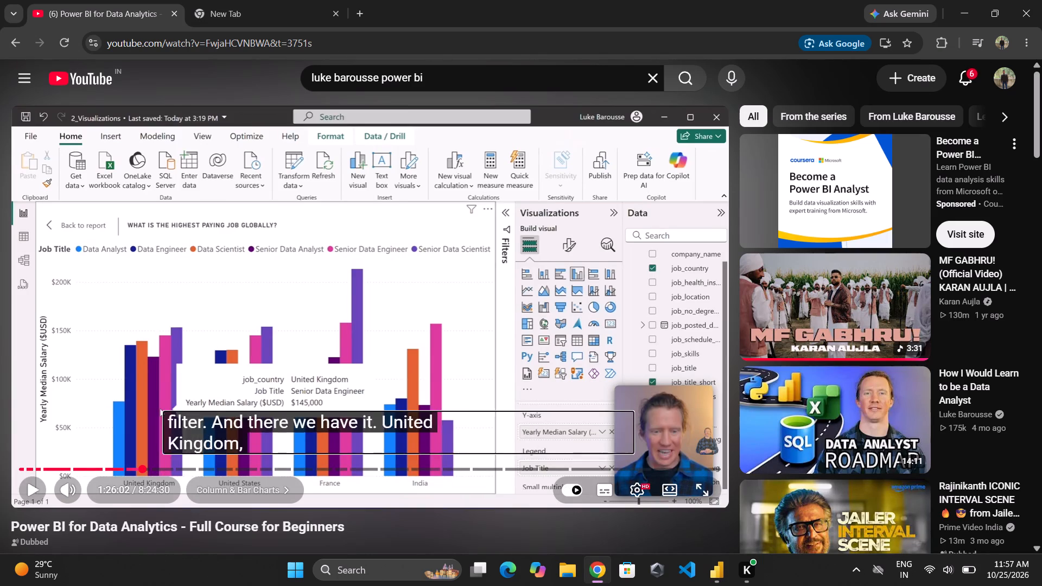
{"action": "key", "text": "Left"}
{"action": "key", "text": "Left"}
{"action": "key", "text": "Left"}
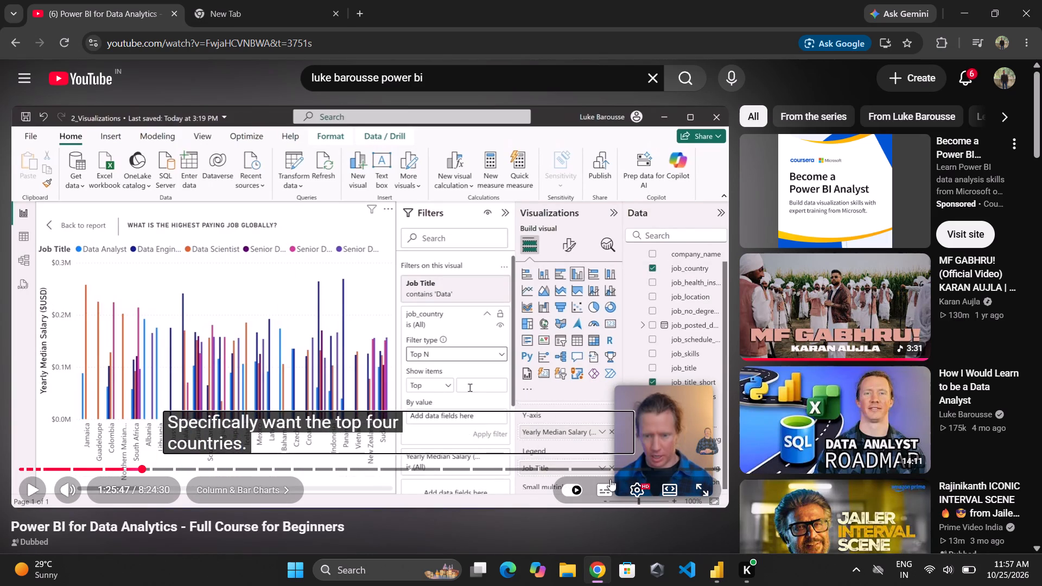
{"action": "left_click", "coordinate": [705, 583]}
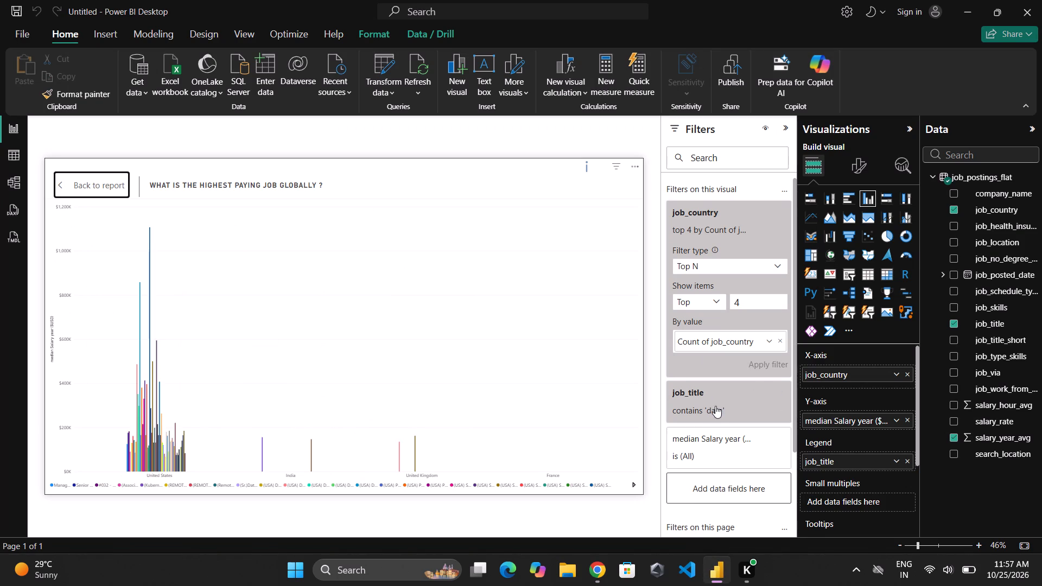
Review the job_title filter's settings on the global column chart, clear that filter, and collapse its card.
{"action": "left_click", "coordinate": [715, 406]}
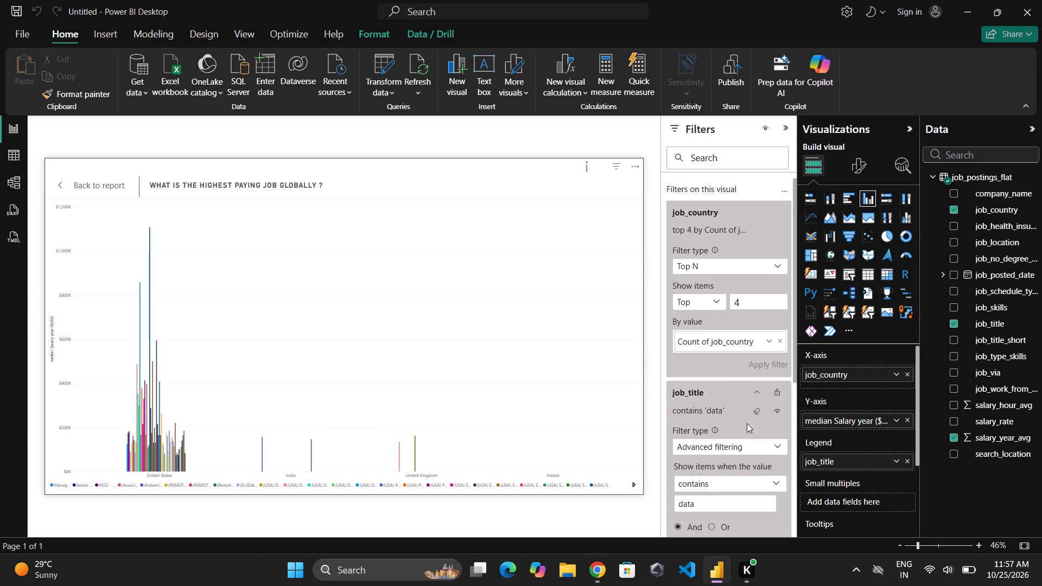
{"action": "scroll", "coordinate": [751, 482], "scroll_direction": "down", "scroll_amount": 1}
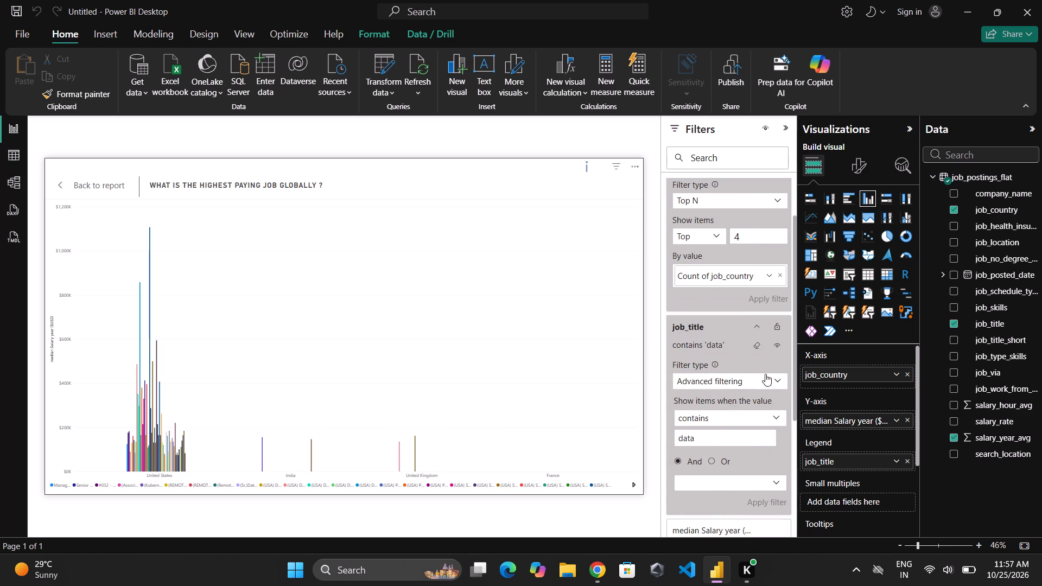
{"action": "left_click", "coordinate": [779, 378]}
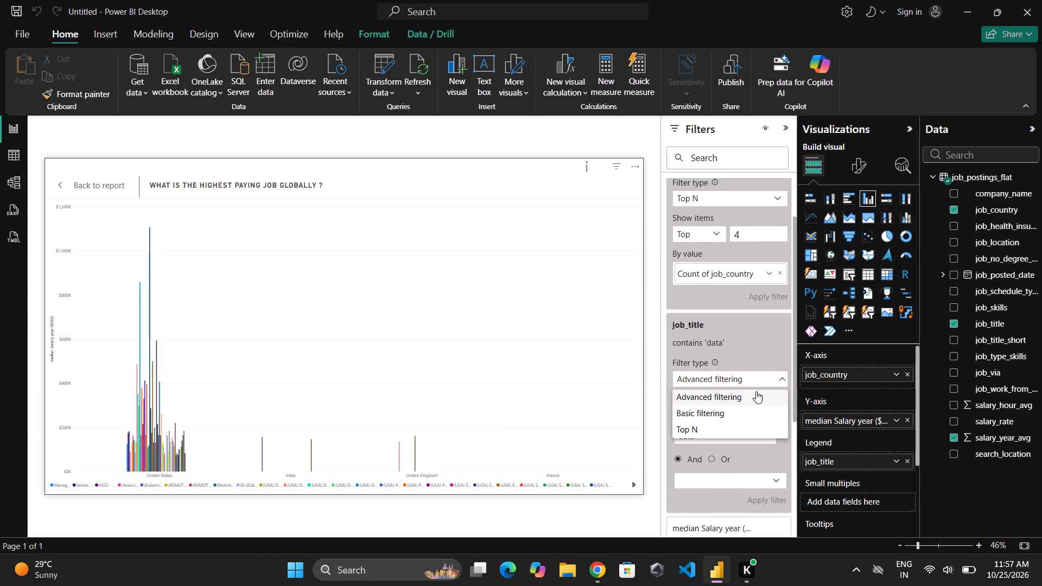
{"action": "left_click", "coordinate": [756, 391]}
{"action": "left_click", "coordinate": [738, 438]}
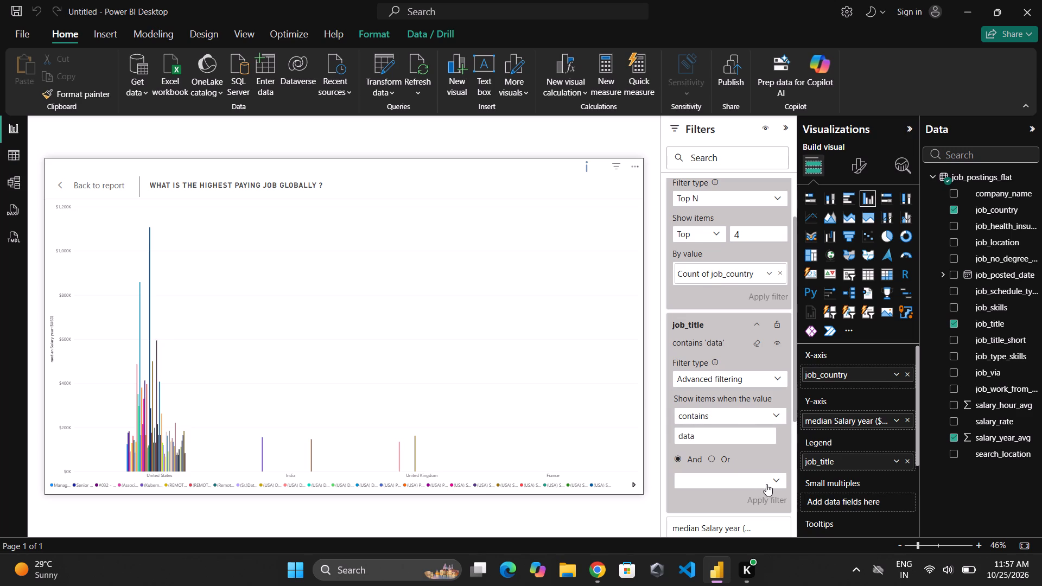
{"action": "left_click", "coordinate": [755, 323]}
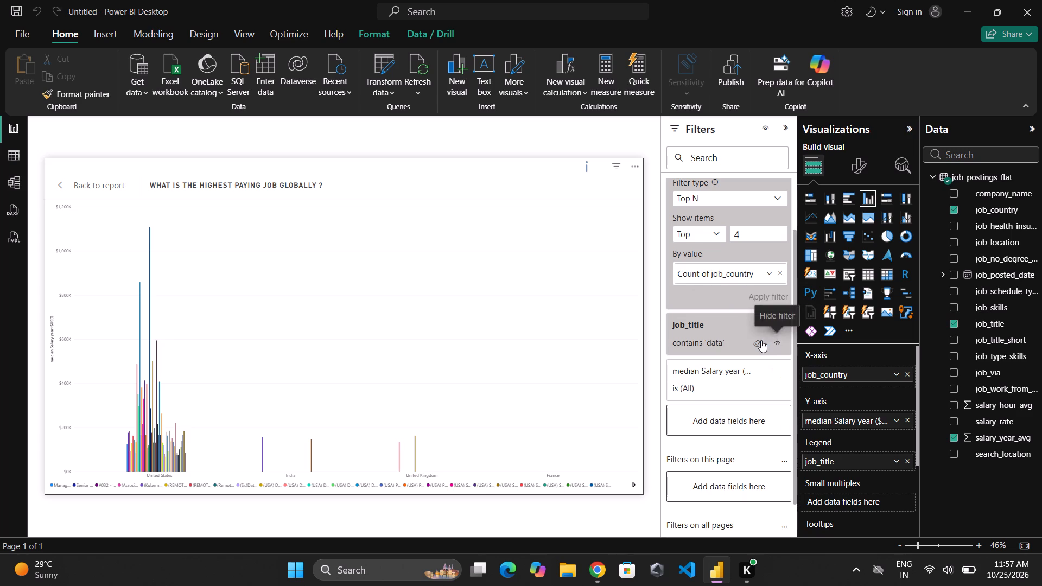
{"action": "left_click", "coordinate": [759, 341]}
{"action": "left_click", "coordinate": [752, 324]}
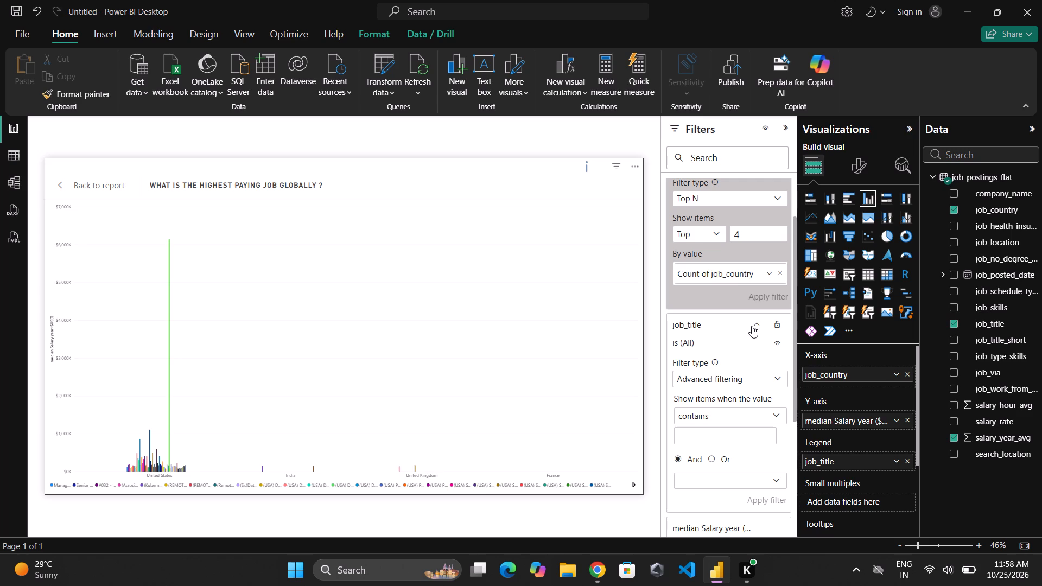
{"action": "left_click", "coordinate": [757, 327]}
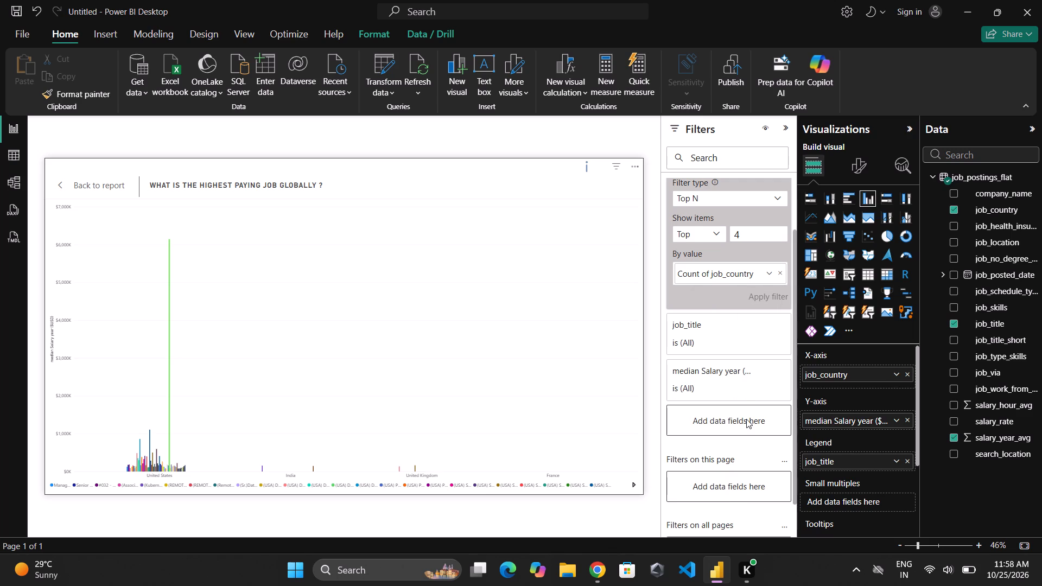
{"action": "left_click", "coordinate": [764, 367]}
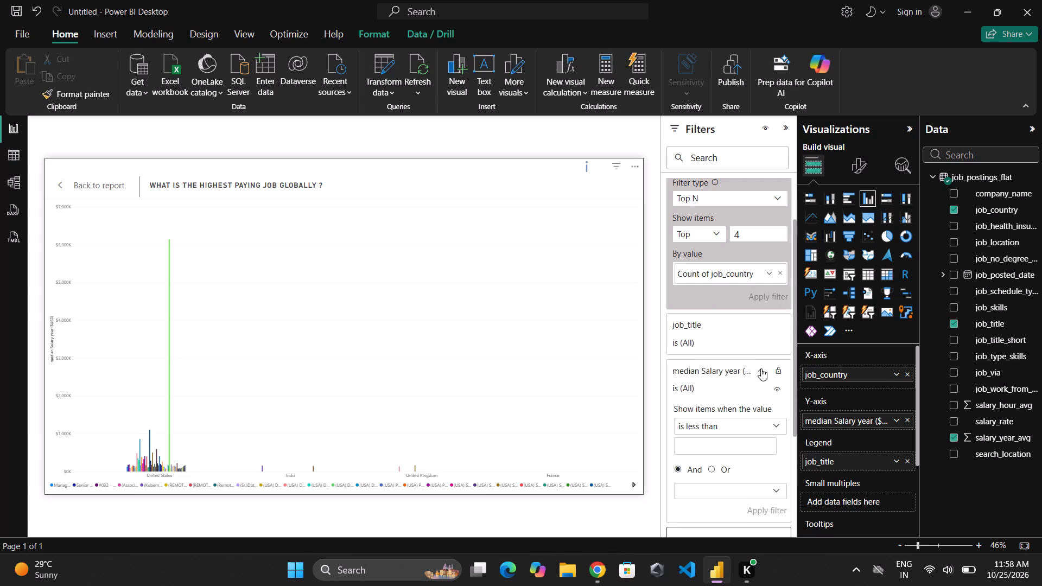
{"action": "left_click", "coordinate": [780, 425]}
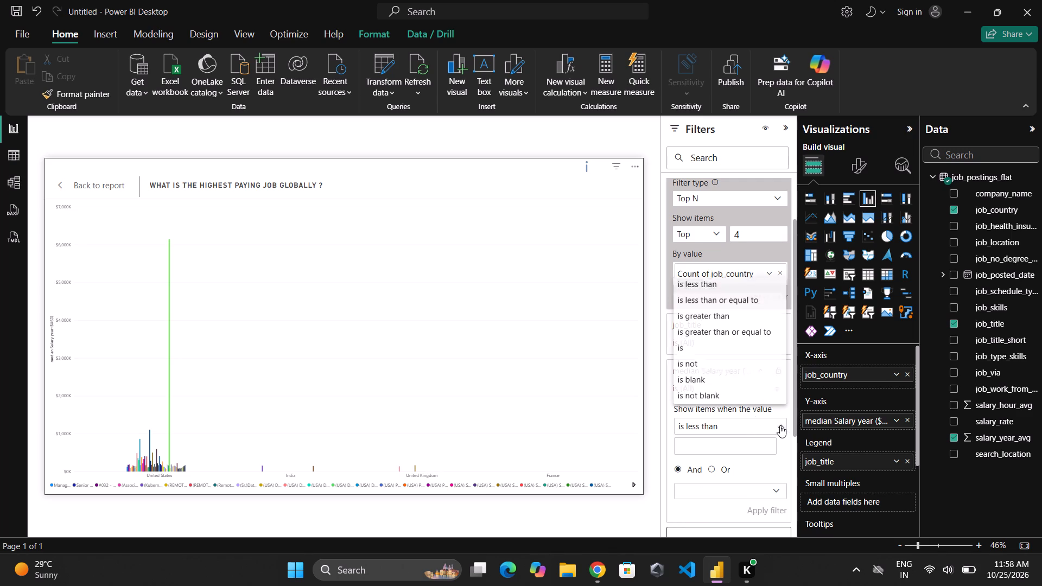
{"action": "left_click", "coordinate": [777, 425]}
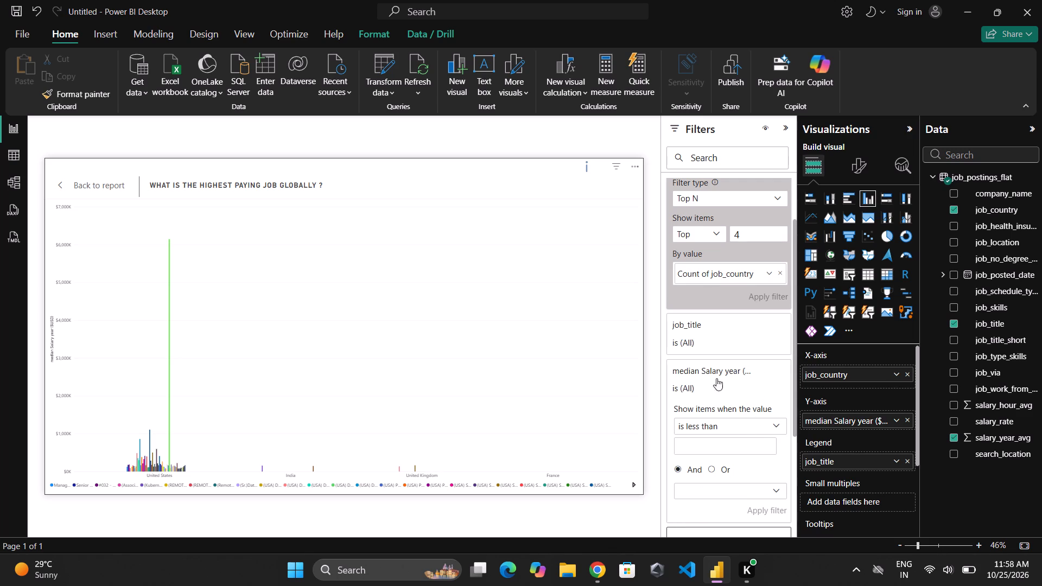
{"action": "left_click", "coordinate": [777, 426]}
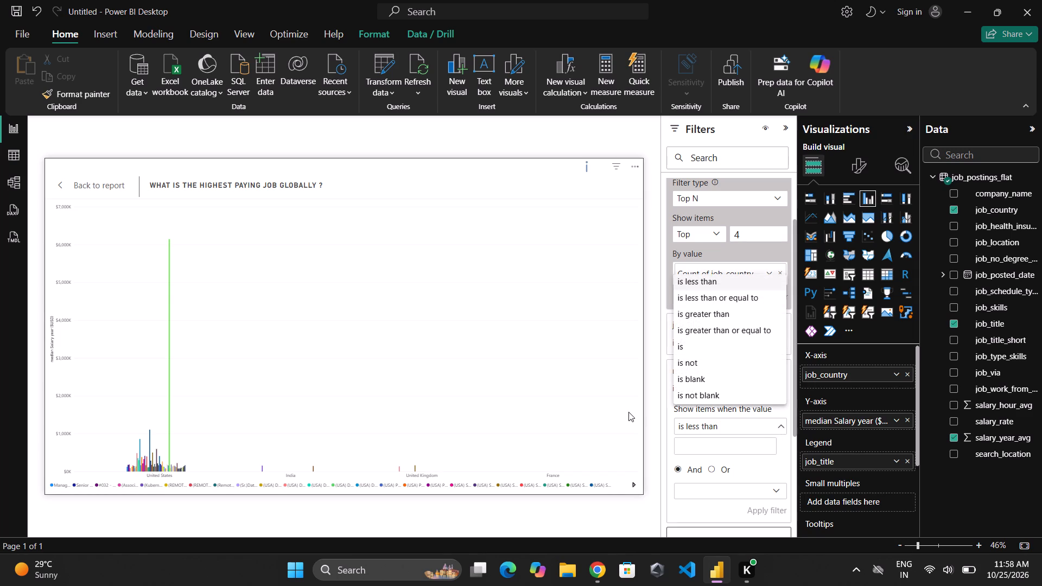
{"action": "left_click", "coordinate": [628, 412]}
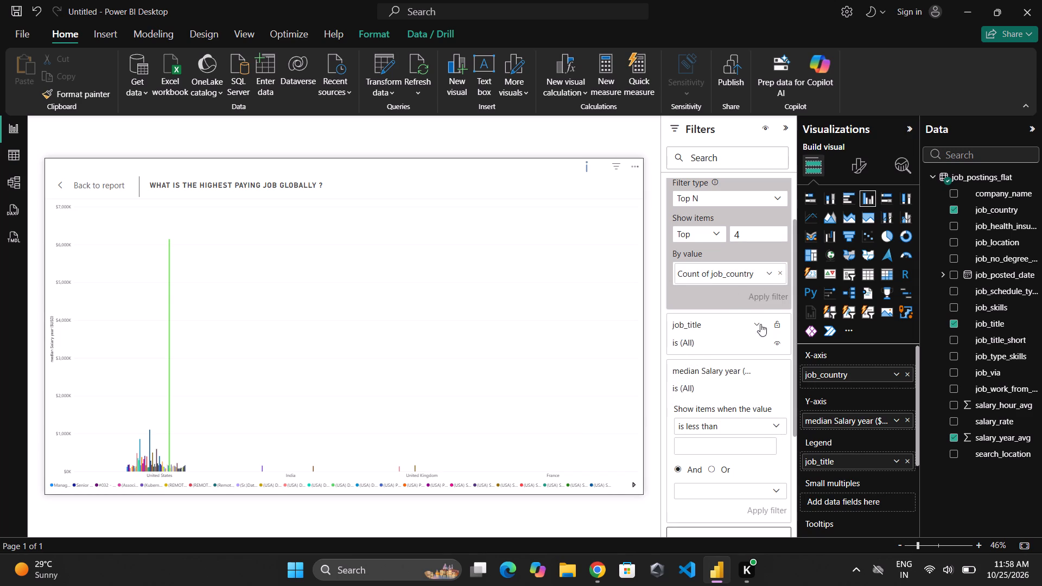
Clear the top 4 filter on job_country for the global column chart and leave focus mode.
{"action": "scroll", "coordinate": [742, 282], "scroll_direction": "up", "scroll_amount": 4}
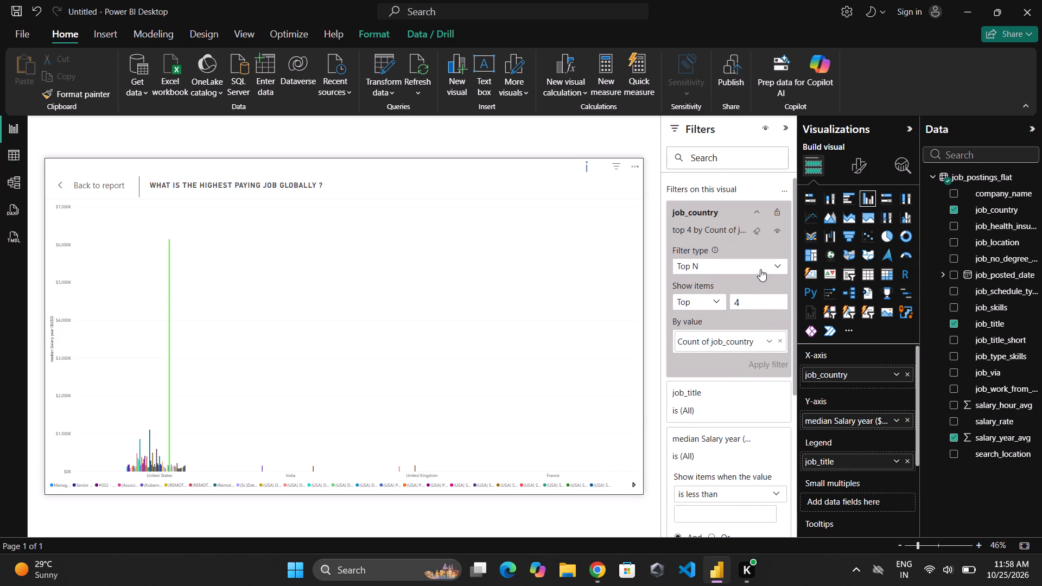
{"action": "left_click", "coordinate": [756, 230]}
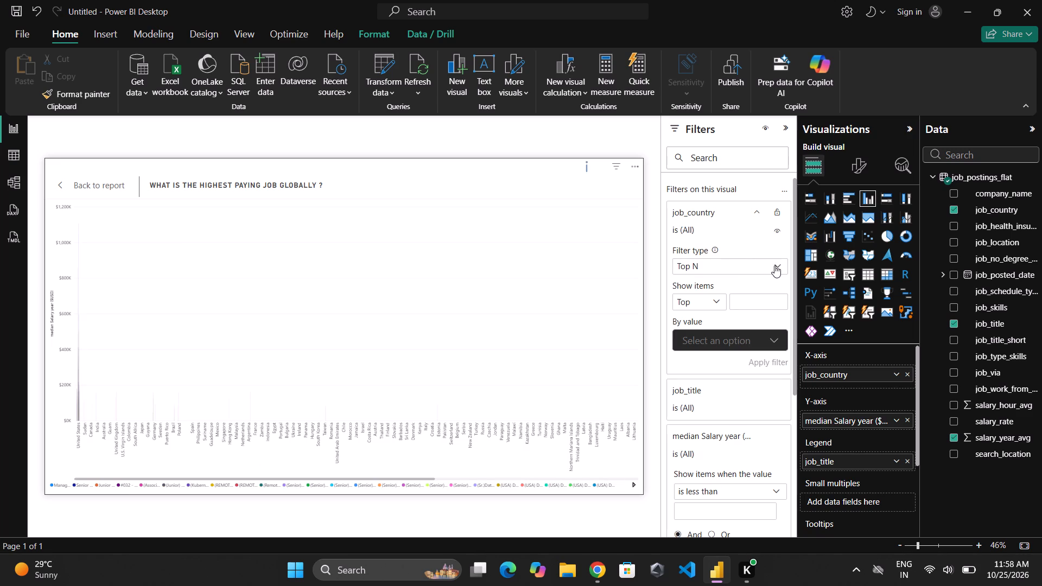
{"action": "left_click", "coordinate": [644, 318]}
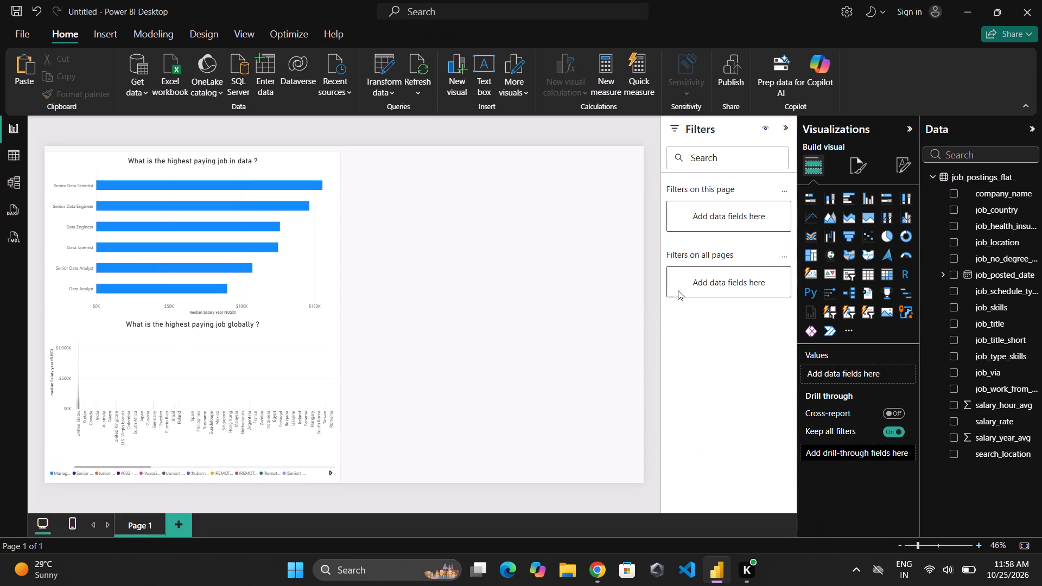
Reopen the global column chart in focus mode and move its job_title filter above the collapsed job_country filter.
{"action": "left_click", "coordinate": [255, 380]}
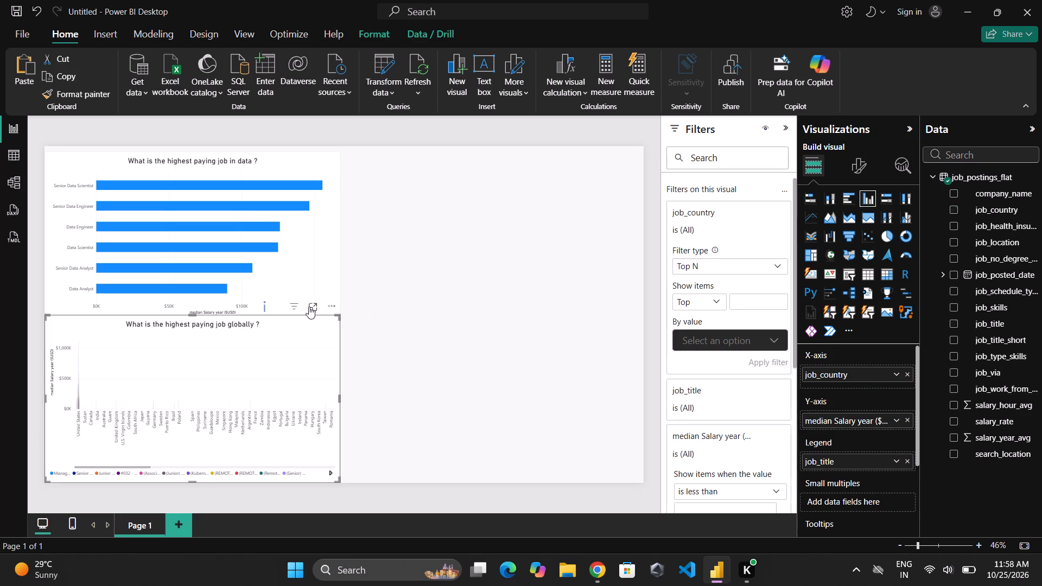
{"action": "left_click", "coordinate": [309, 305]}
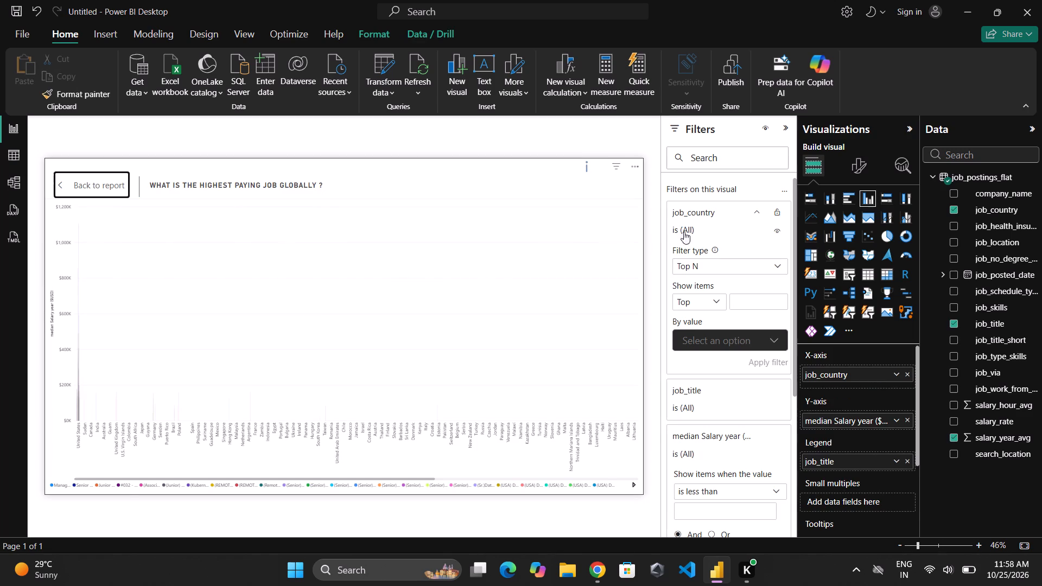
{"action": "left_click", "coordinate": [755, 209]}
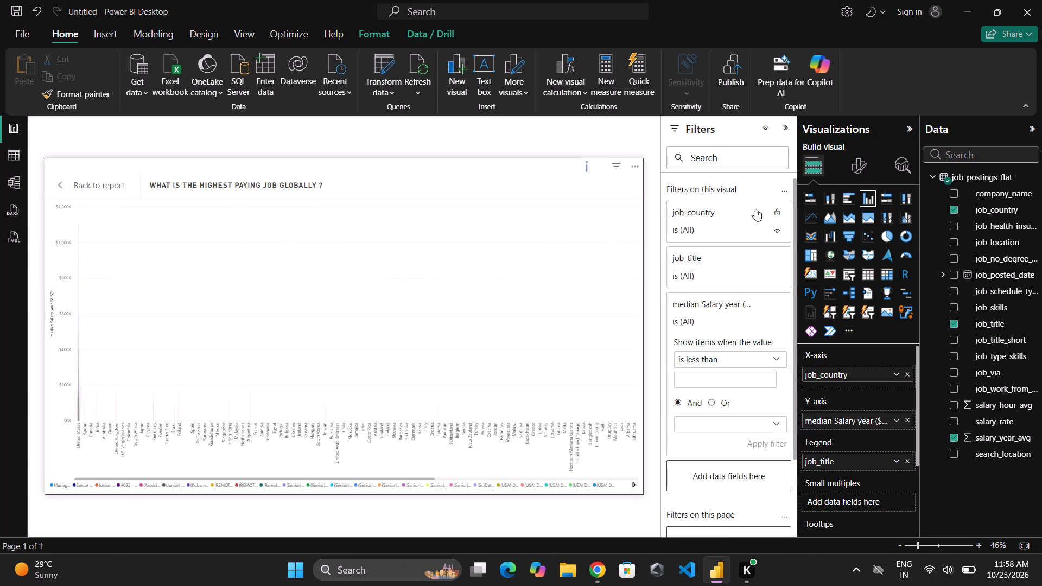
{"action": "left_click_drag", "start_coordinate": [747, 269], "coordinate": [708, 206]}
Apply an advanced job_title filter to the global column chart that shows items containing "data".
{"action": "left_click", "coordinate": [758, 212]}
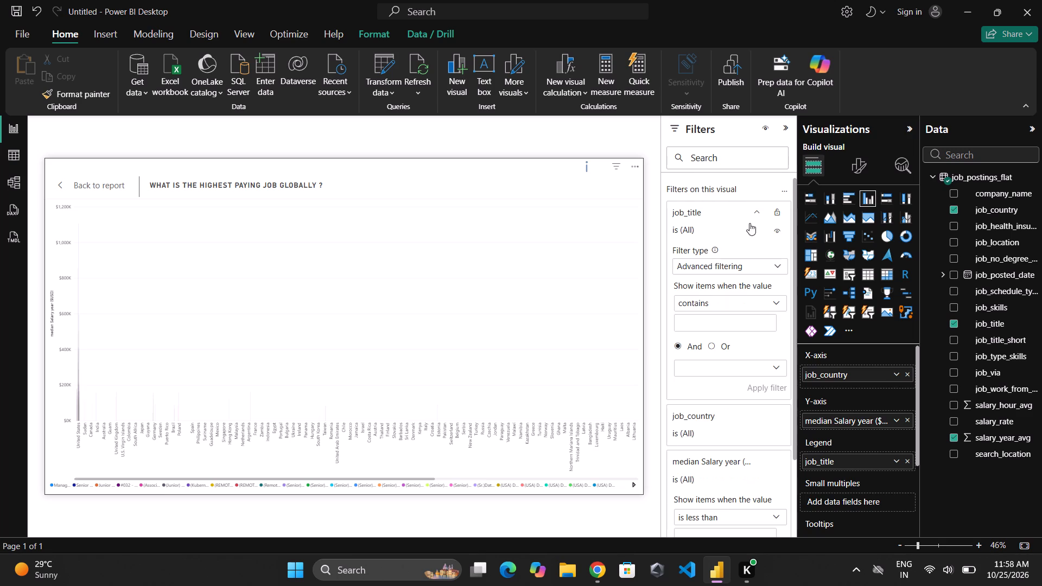
{"action": "left_click", "coordinate": [753, 316]}
{"action": "type", "text": "data"}
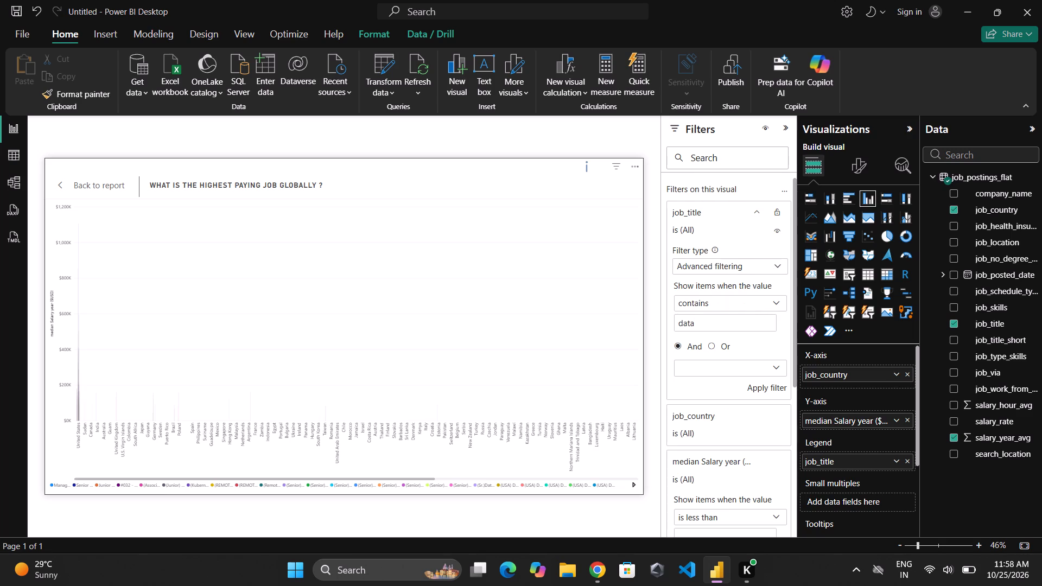
{"action": "left_click", "coordinate": [762, 391]}
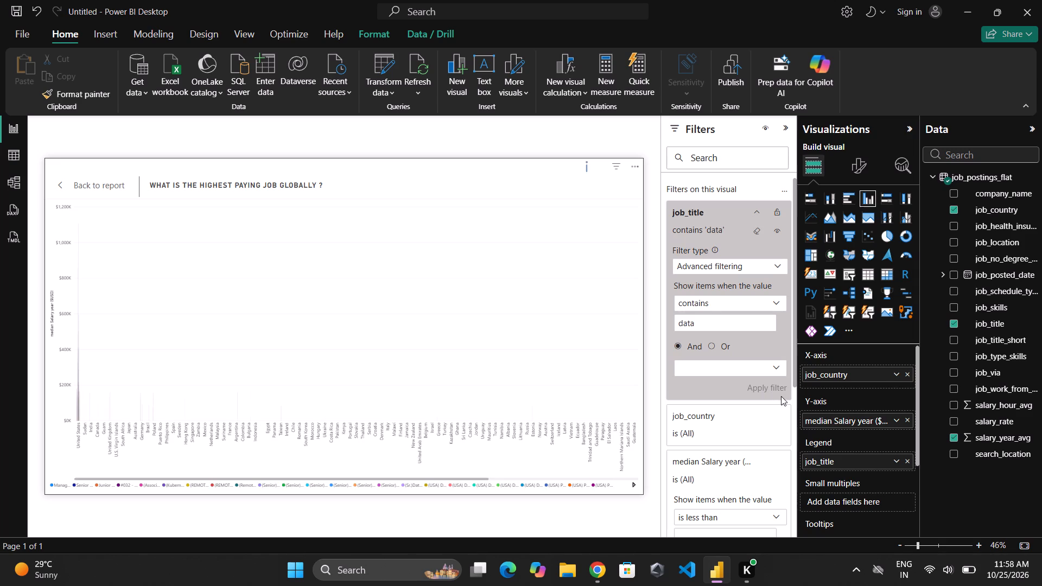
{"action": "left_click_drag", "start_coordinate": [201, 384], "coordinate": [252, 392]}
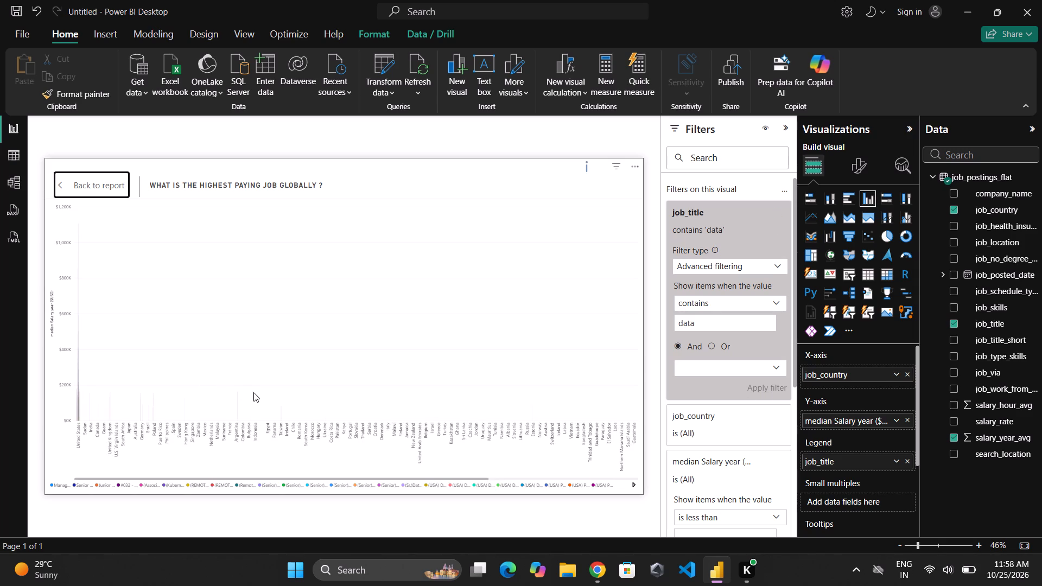
{"action": "left_click", "coordinate": [308, 409]}
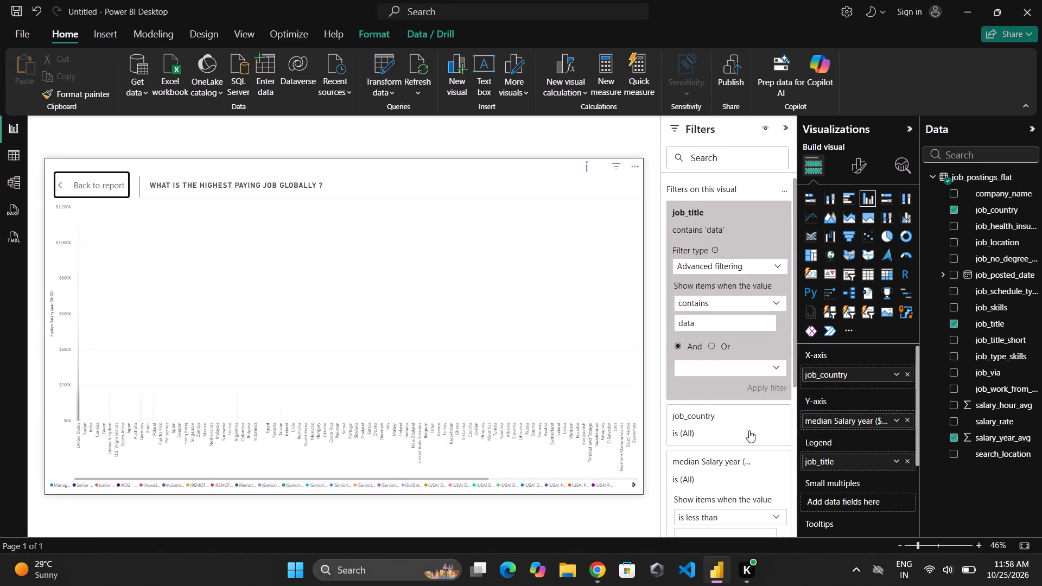
Set the job_country Top N filter to show the top 4 items and open the choices for its ranking value.
{"action": "left_click", "coordinate": [760, 416]}
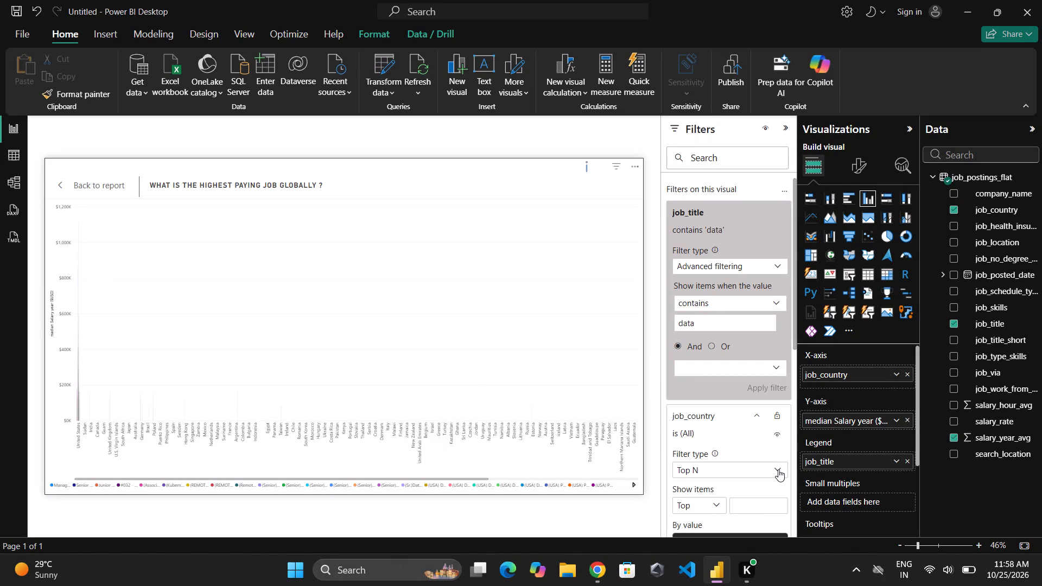
{"action": "scroll", "coordinate": [763, 472], "scroll_direction": "down", "scroll_amount": 1}
{"action": "left_click", "coordinate": [746, 443]}
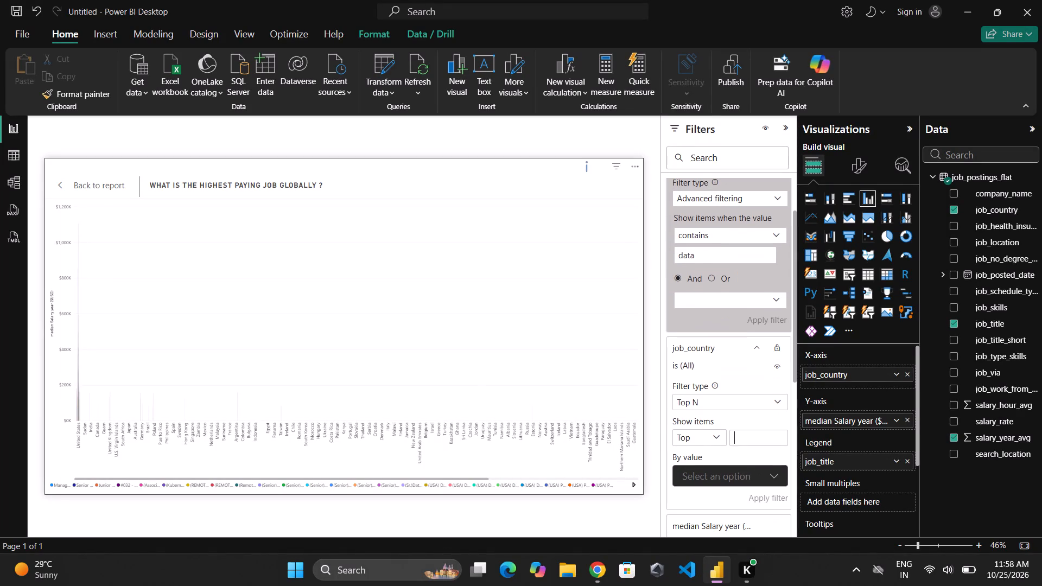
{"action": "key", "text": "4"}
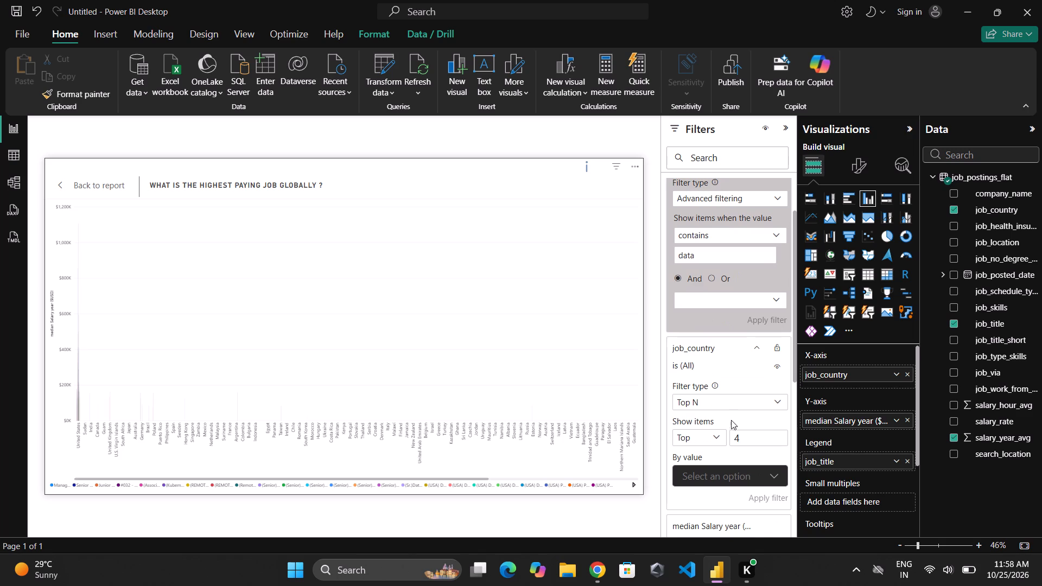
{"action": "left_click", "coordinate": [773, 480]}
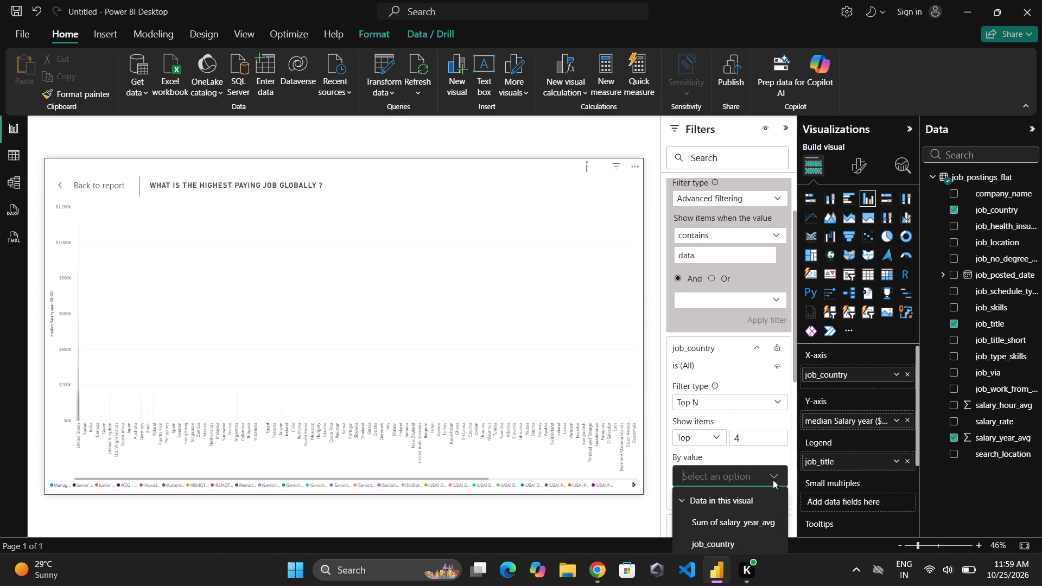
{"action": "scroll", "coordinate": [766, 475], "scroll_direction": "down", "scroll_amount": 2}
{"action": "scroll", "coordinate": [740, 529], "scroll_direction": "down", "scroll_amount": 1}
Switch to the Chrome lesson and rewind it to the part before the instructor sets up the job_country filter.
{"action": "left_click", "coordinate": [597, 570]}
{"action": "left_click", "coordinate": [538, 387]}
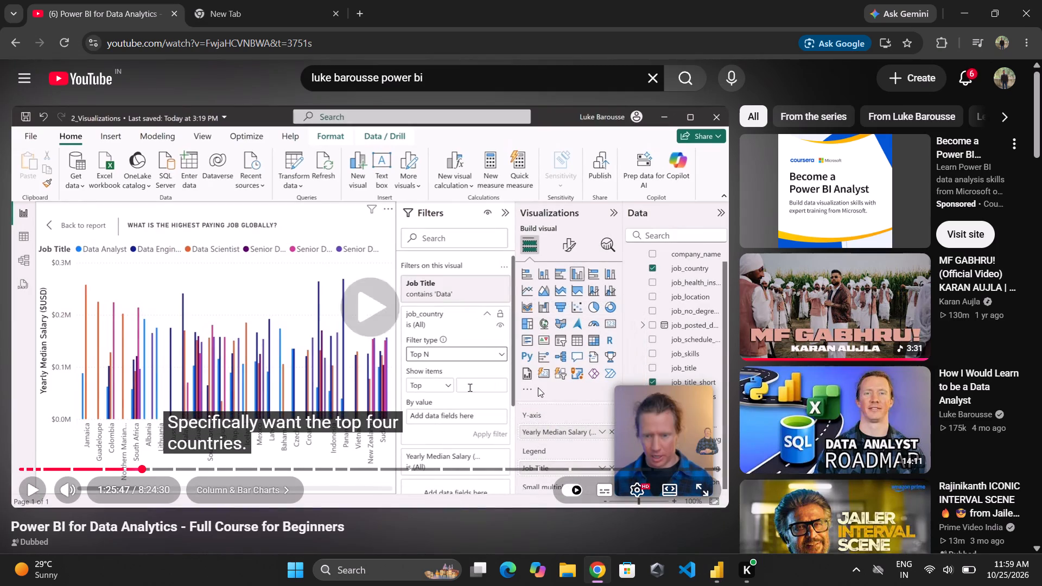
{"action": "key", "text": "Left"}
{"action": "key", "text": "Left"}
{"action": "key", "text": "Left"}
{"action": "key", "text": "Left"}
{"action": "key", "text": "Left"}
{"action": "key", "text": "Left"}
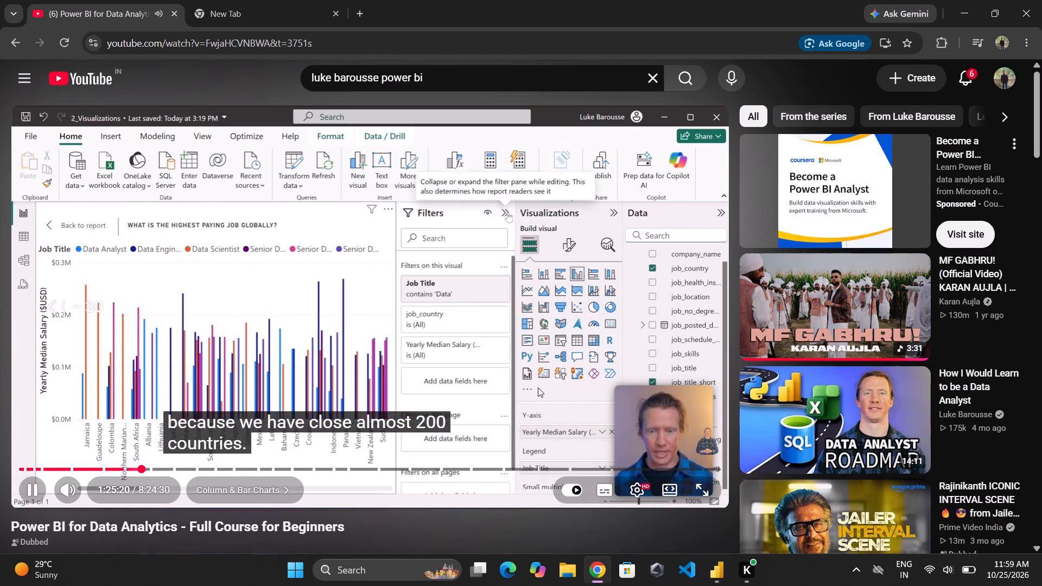
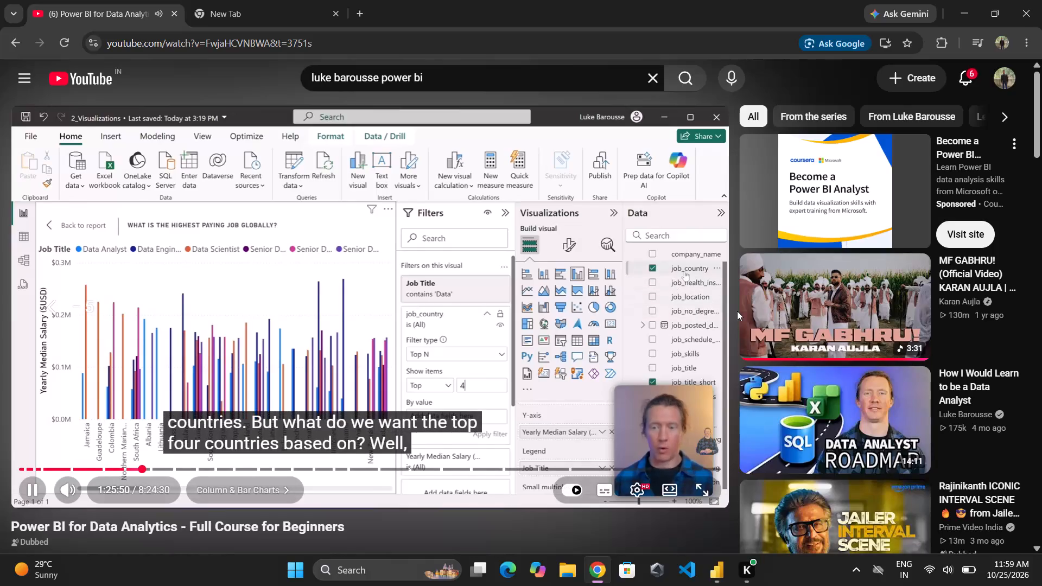
Pause the lesson, switch to Power BI, and apply the job_country Top N filter with the job_country field as its ranking value.
{"action": "key", "text": "space"}
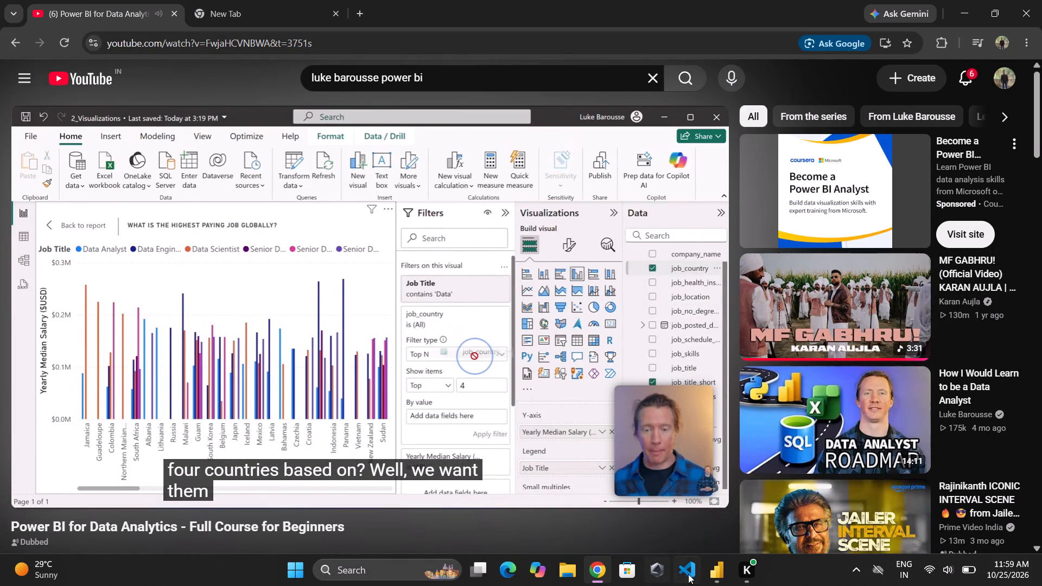
{"action": "left_click", "coordinate": [713, 571]}
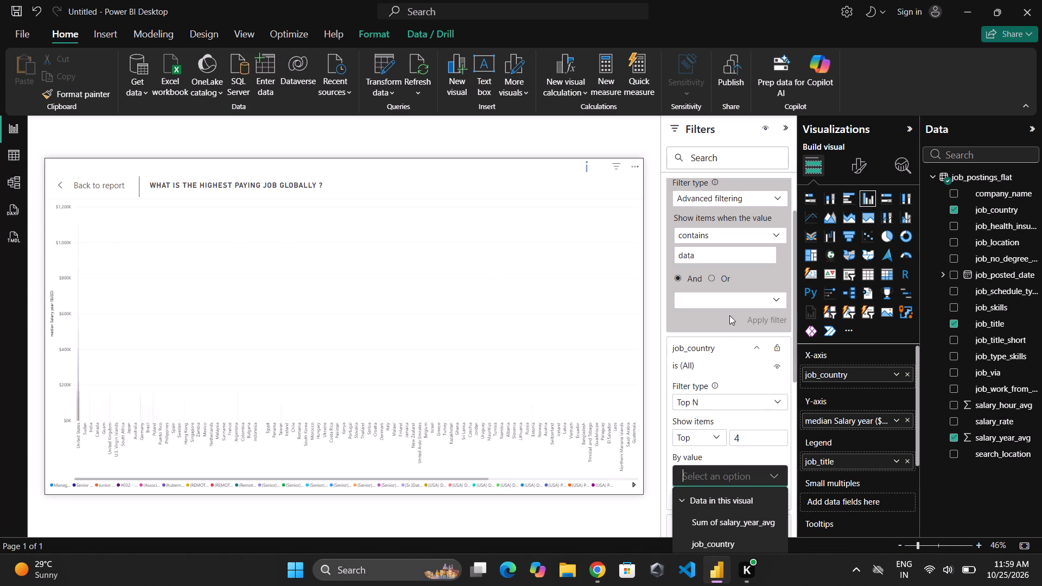
{"action": "left_click", "coordinate": [752, 432]}
{"action": "left_click", "coordinate": [776, 475]}
{"action": "scroll", "coordinate": [743, 481], "scroll_direction": "down", "scroll_amount": 2}
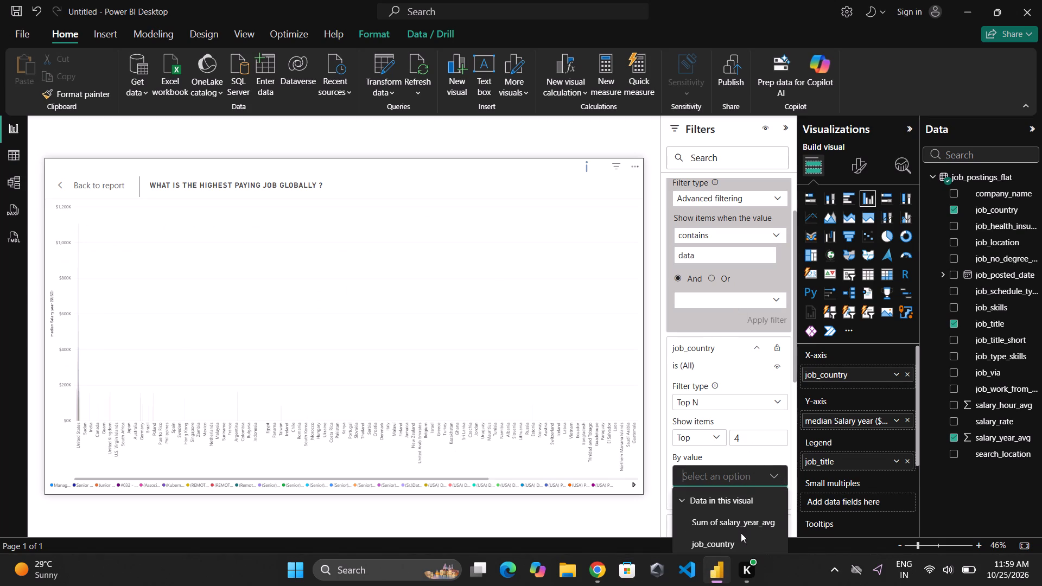
{"action": "left_click_drag", "start_coordinate": [983, 209], "coordinate": [747, 317]}
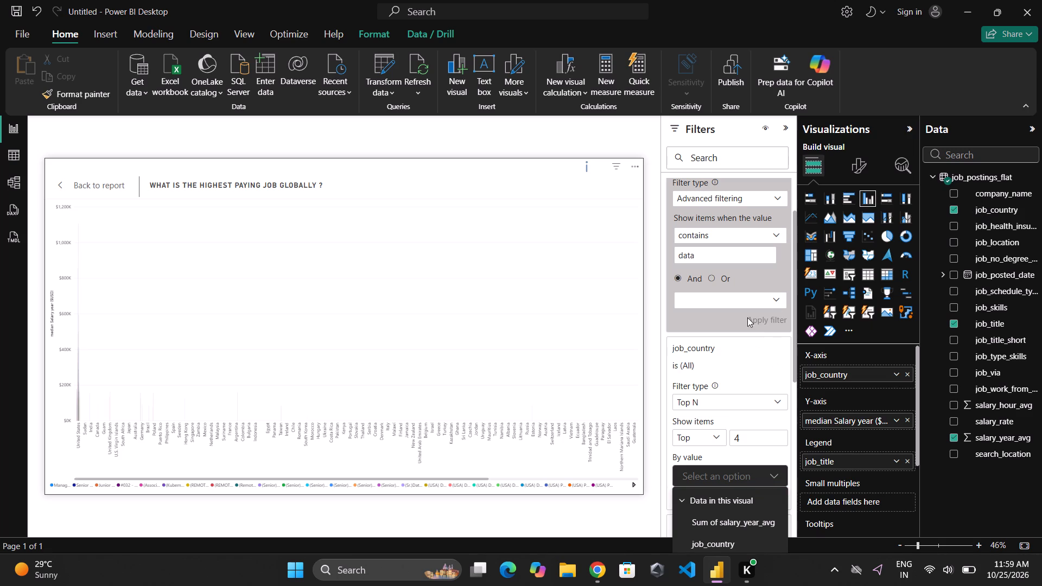
{"action": "left_click_drag", "start_coordinate": [747, 317], "coordinate": [730, 477]}
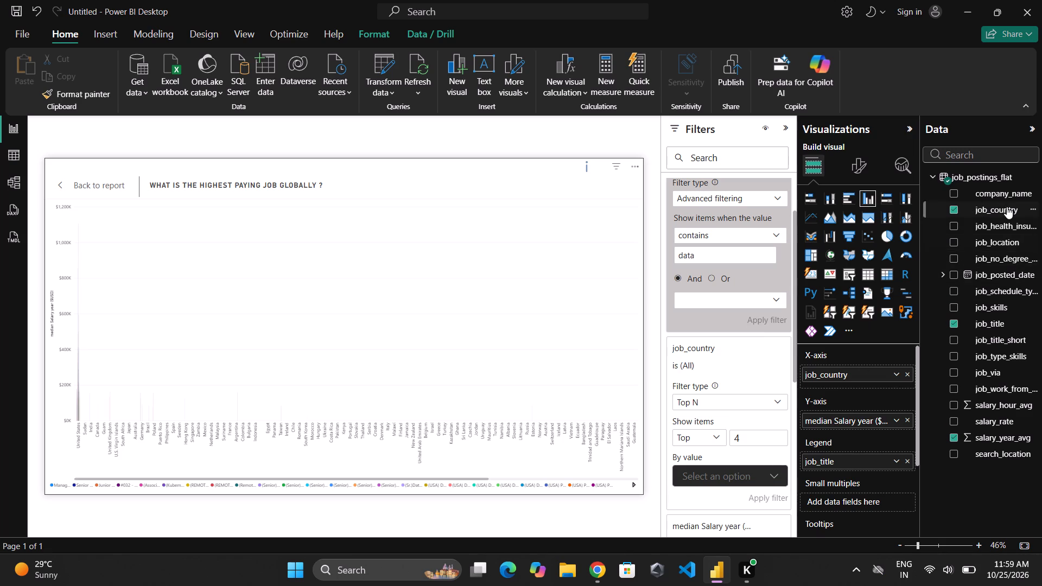
{"action": "left_click_drag", "start_coordinate": [1005, 206], "coordinate": [732, 474]}
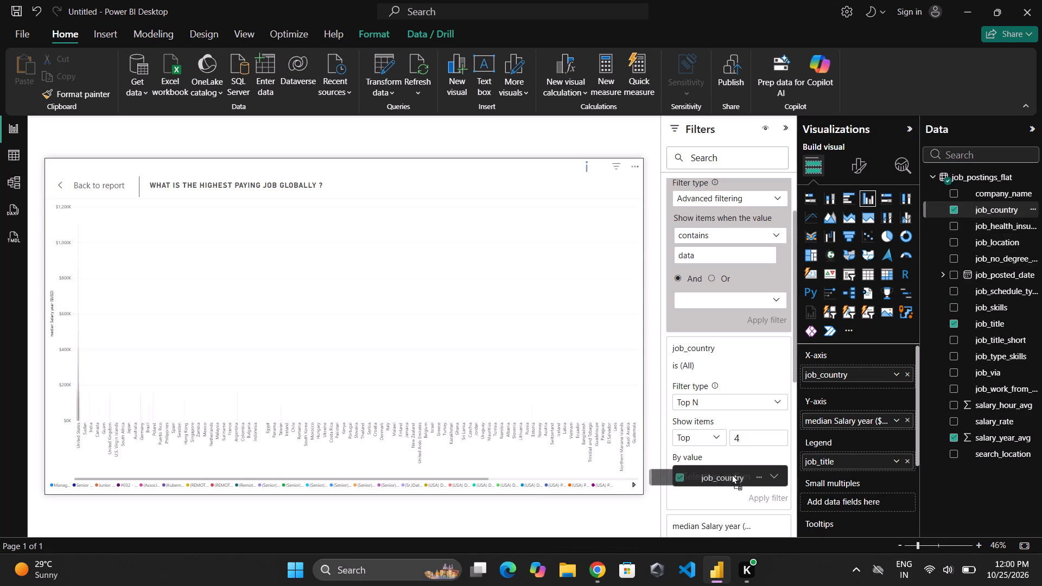
{"action": "left_click_drag", "start_coordinate": [732, 474], "coordinate": [732, 474]}
{"action": "left_click", "coordinate": [736, 469]}
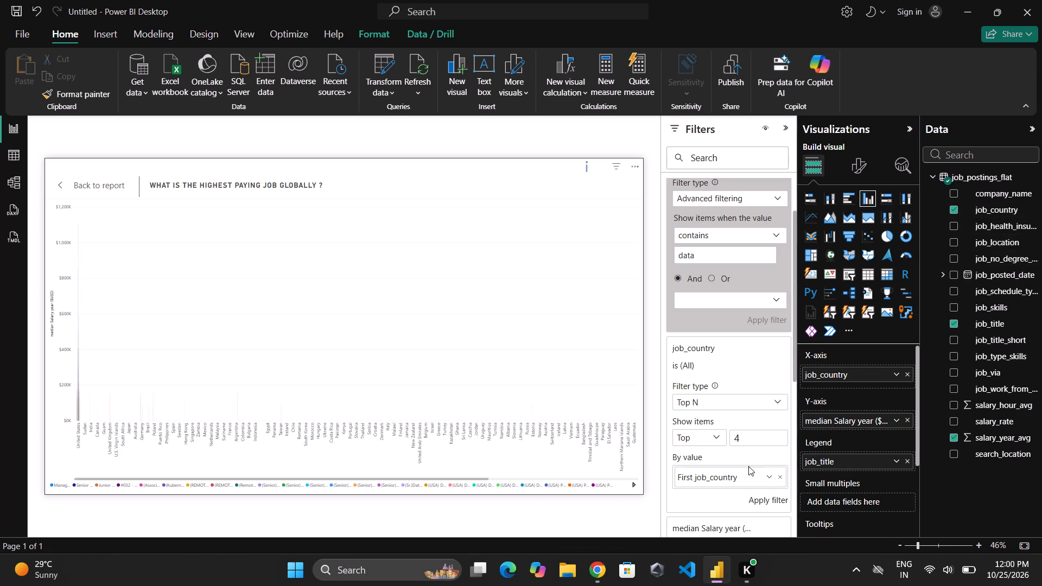
{"action": "left_click", "coordinate": [767, 498]}
{"action": "left_click", "coordinate": [767, 499]}
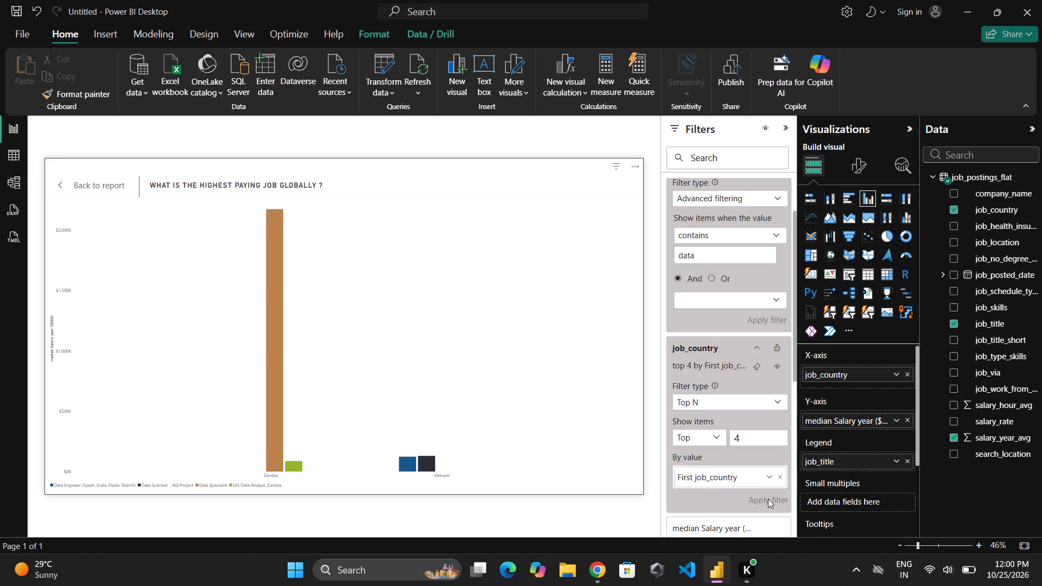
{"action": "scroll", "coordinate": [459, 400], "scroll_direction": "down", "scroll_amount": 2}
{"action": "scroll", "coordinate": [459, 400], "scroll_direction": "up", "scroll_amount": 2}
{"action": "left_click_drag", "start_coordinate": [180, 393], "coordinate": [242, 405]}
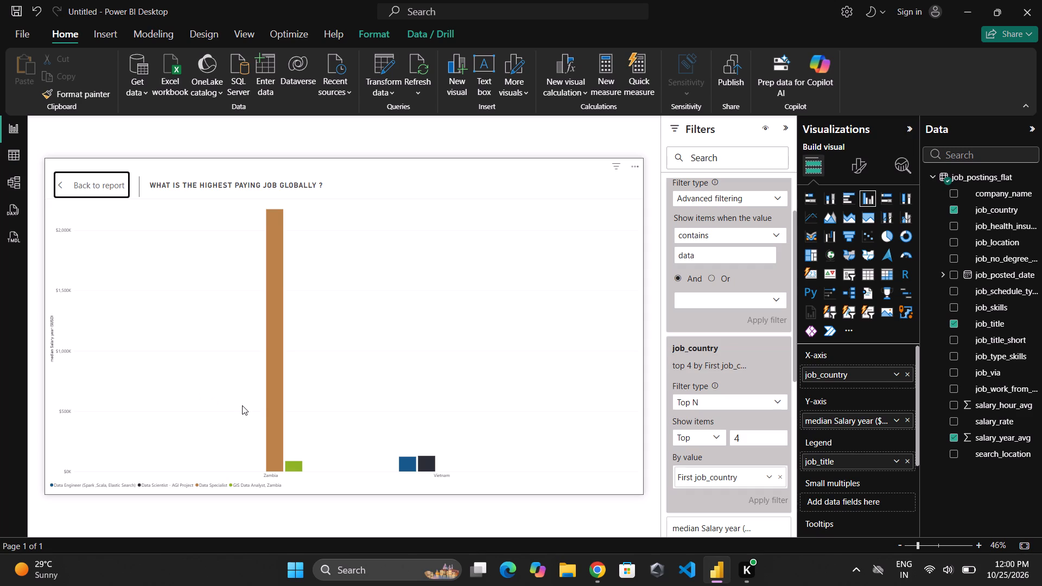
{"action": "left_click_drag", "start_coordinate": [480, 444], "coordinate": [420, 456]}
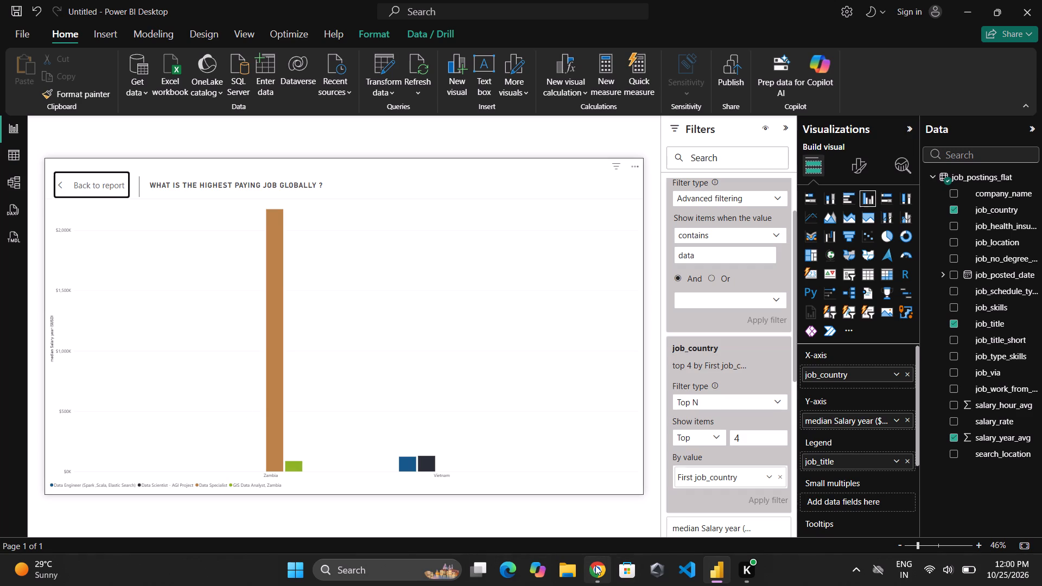
Switch to the Chrome lesson and watch how the instructor summarises the ranking value of the job_country filter.
{"action": "left_click", "coordinate": [595, 565]}
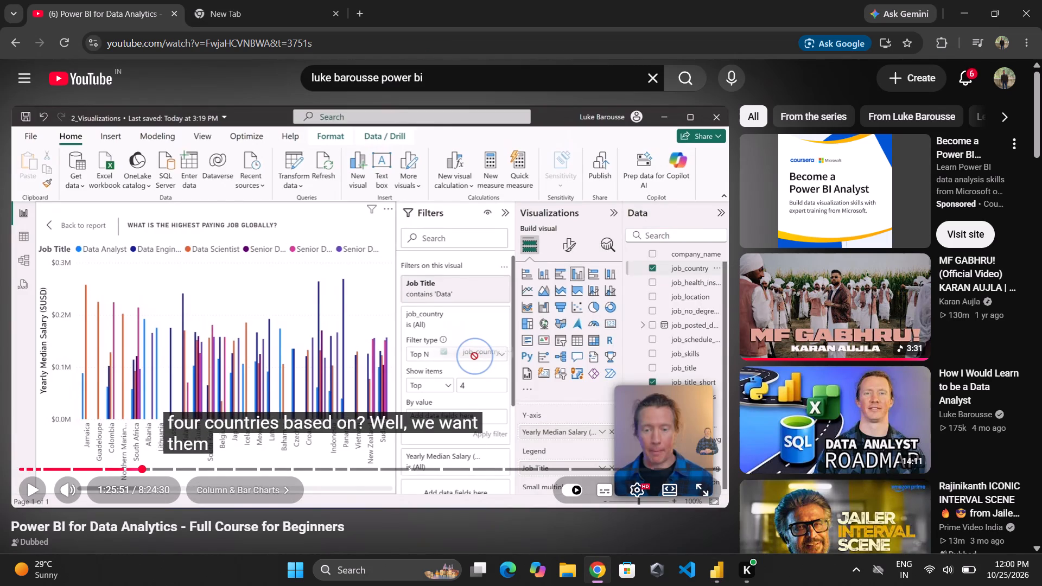
{"action": "left_click", "coordinate": [502, 417]}
{"action": "left_click", "coordinate": [542, 392]}
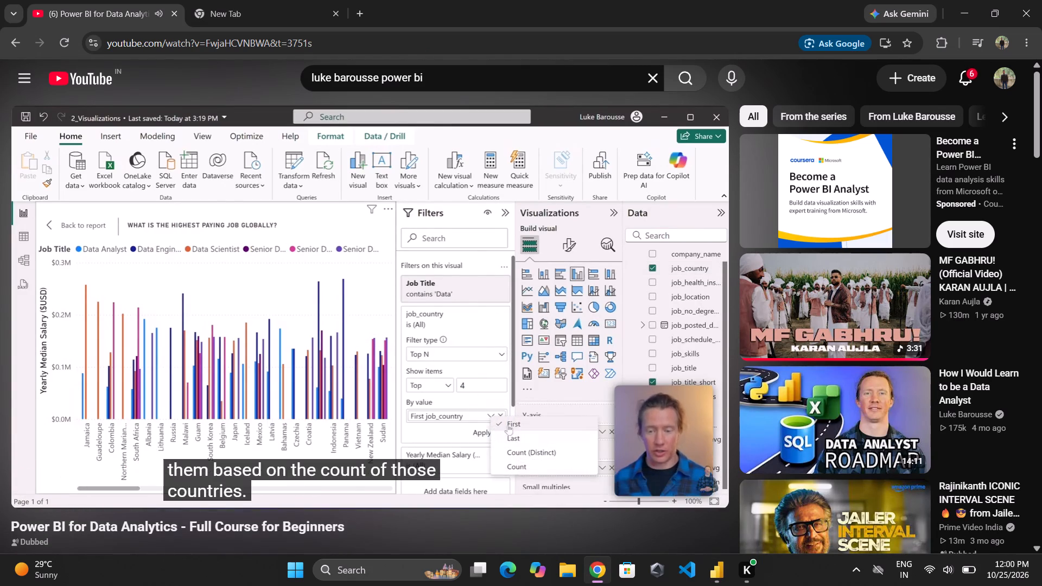
{"action": "left_click", "coordinate": [518, 379]}
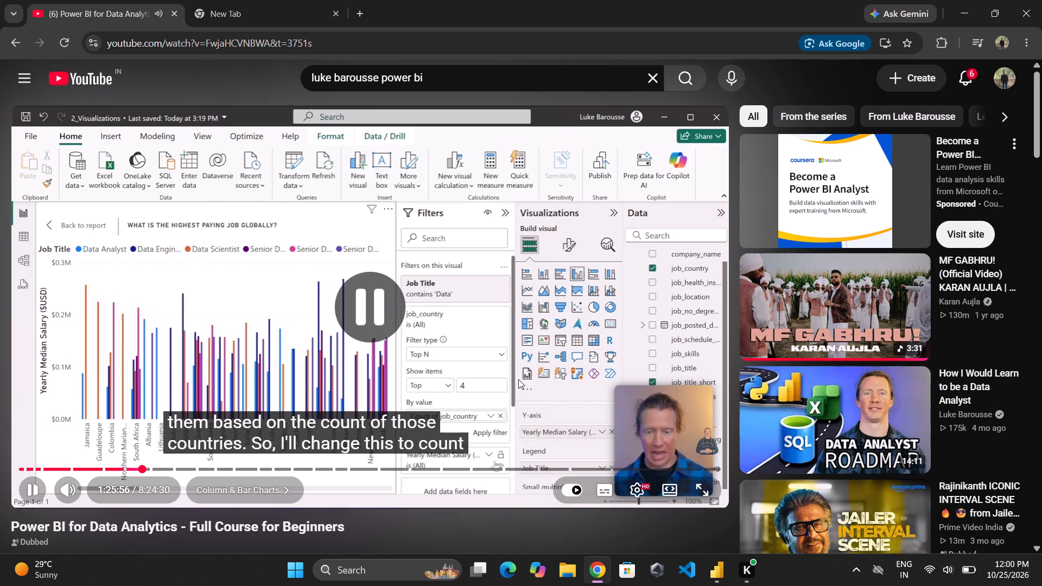
Switch back to Power BI and apply the job_country Top N filter with its ranking value summarised as Count.
{"action": "left_click", "coordinate": [722, 566]}
{"action": "left_click", "coordinate": [767, 473]}
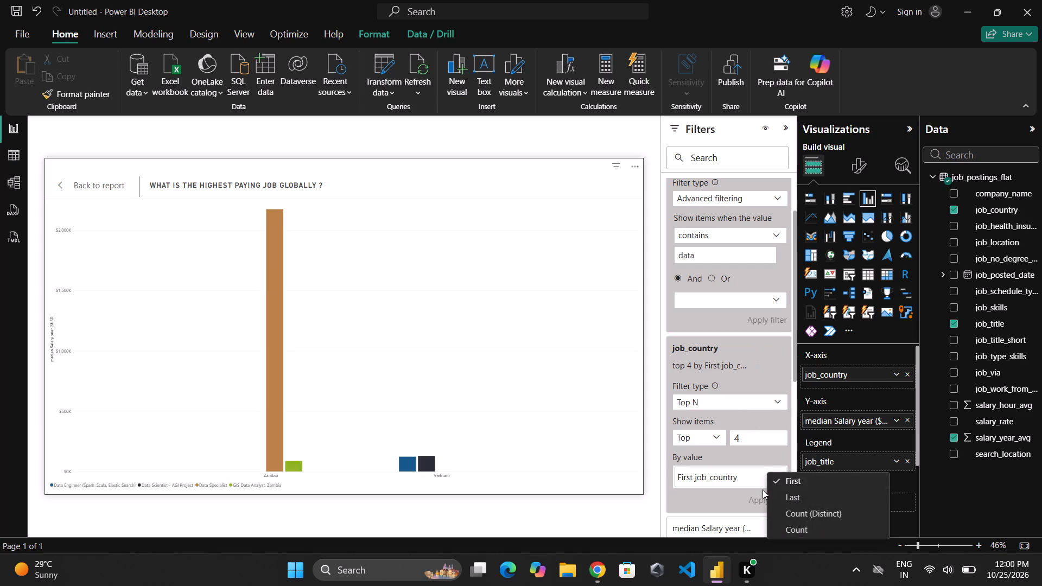
{"action": "left_click", "coordinate": [798, 528]}
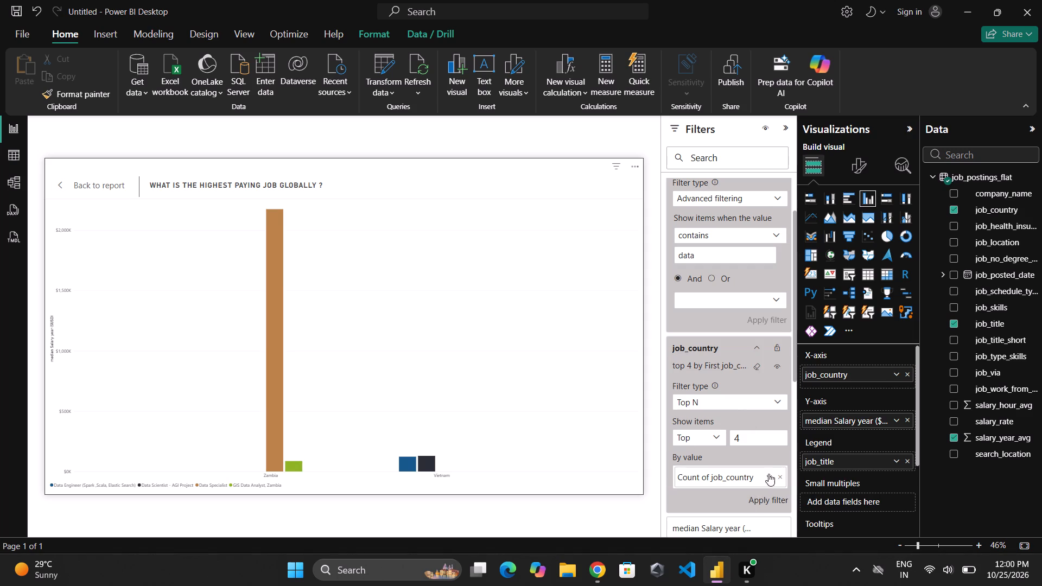
{"action": "left_click", "coordinate": [772, 501]}
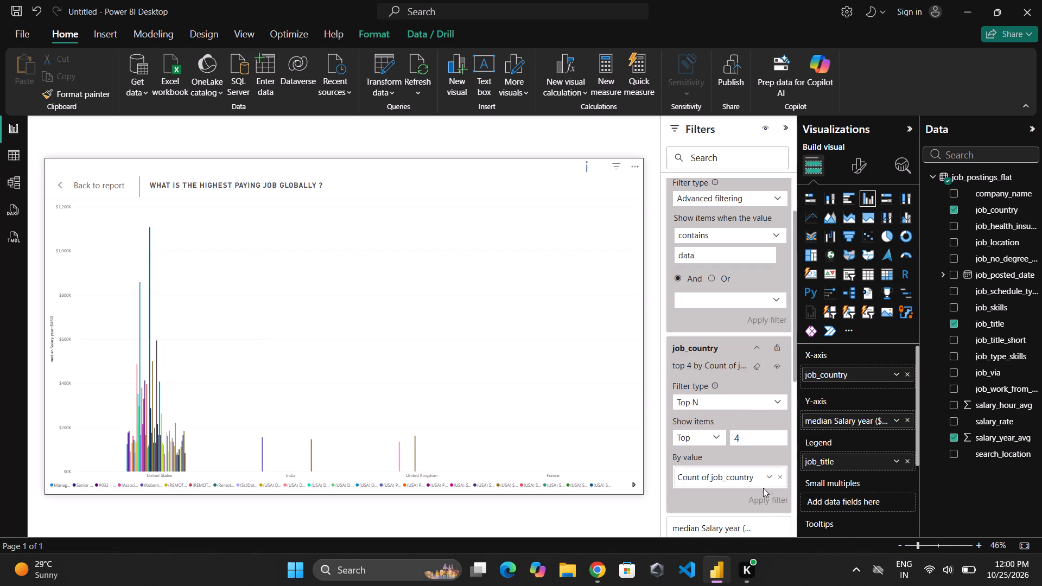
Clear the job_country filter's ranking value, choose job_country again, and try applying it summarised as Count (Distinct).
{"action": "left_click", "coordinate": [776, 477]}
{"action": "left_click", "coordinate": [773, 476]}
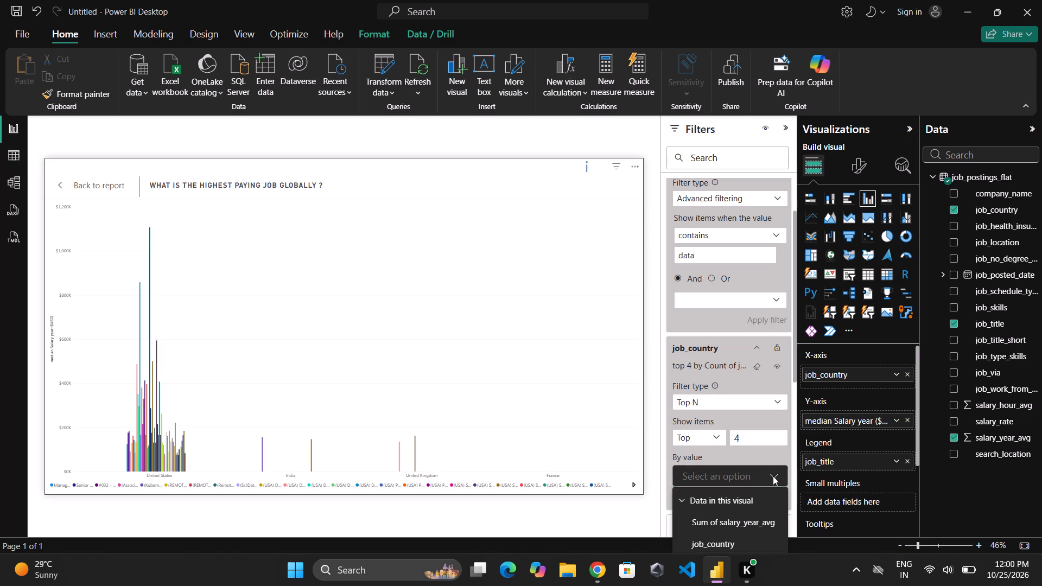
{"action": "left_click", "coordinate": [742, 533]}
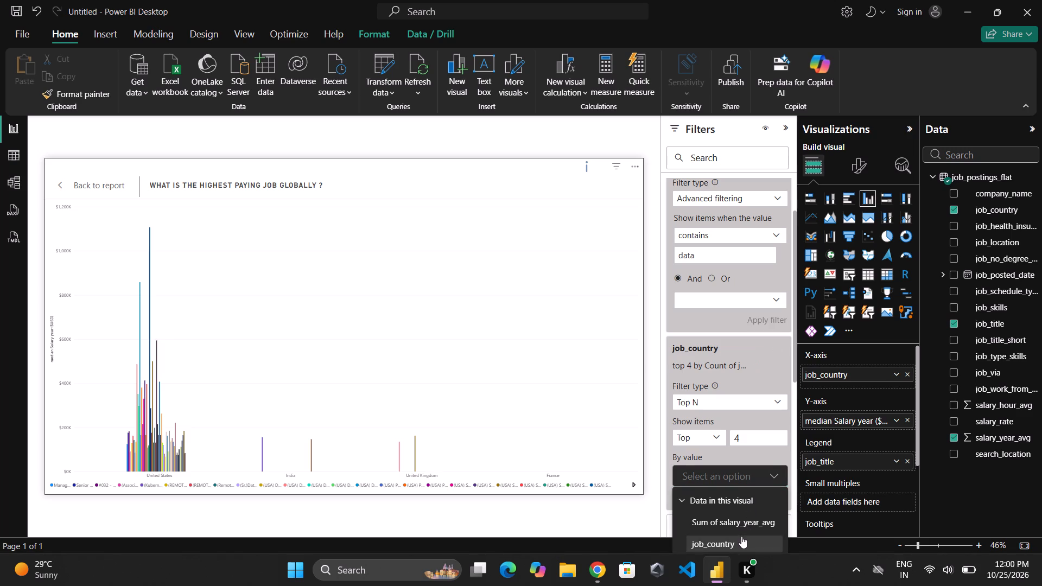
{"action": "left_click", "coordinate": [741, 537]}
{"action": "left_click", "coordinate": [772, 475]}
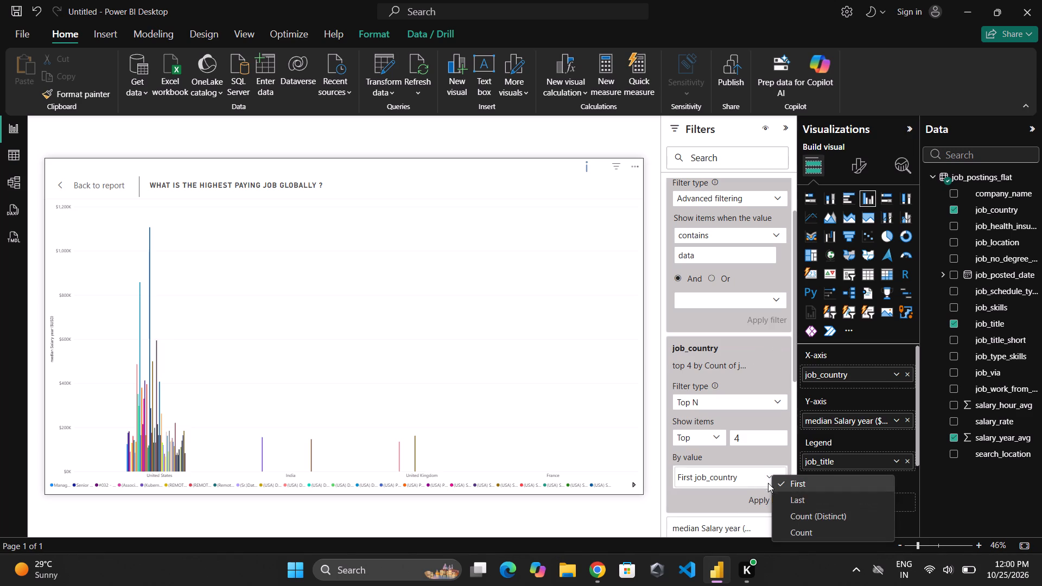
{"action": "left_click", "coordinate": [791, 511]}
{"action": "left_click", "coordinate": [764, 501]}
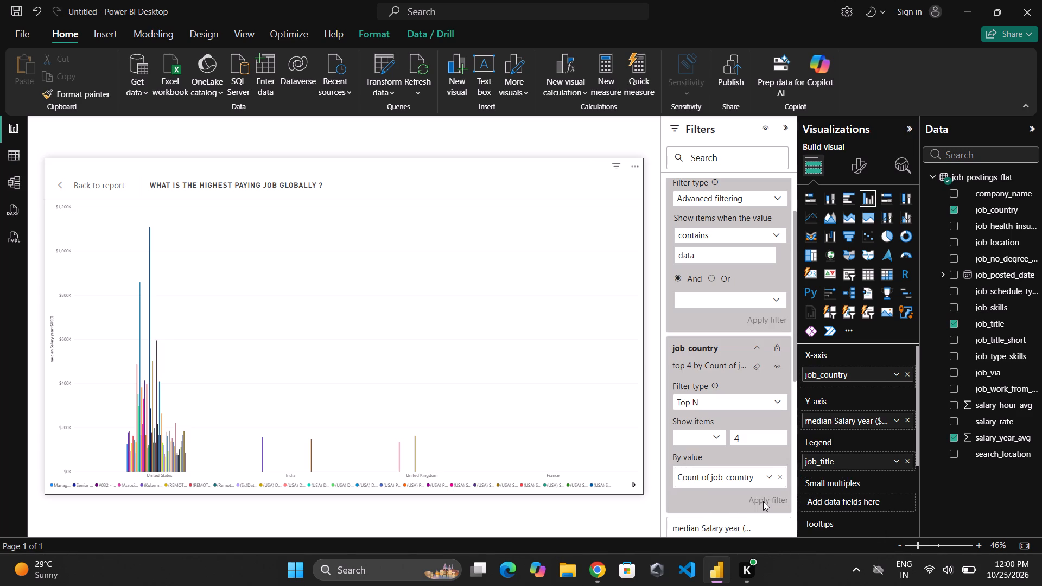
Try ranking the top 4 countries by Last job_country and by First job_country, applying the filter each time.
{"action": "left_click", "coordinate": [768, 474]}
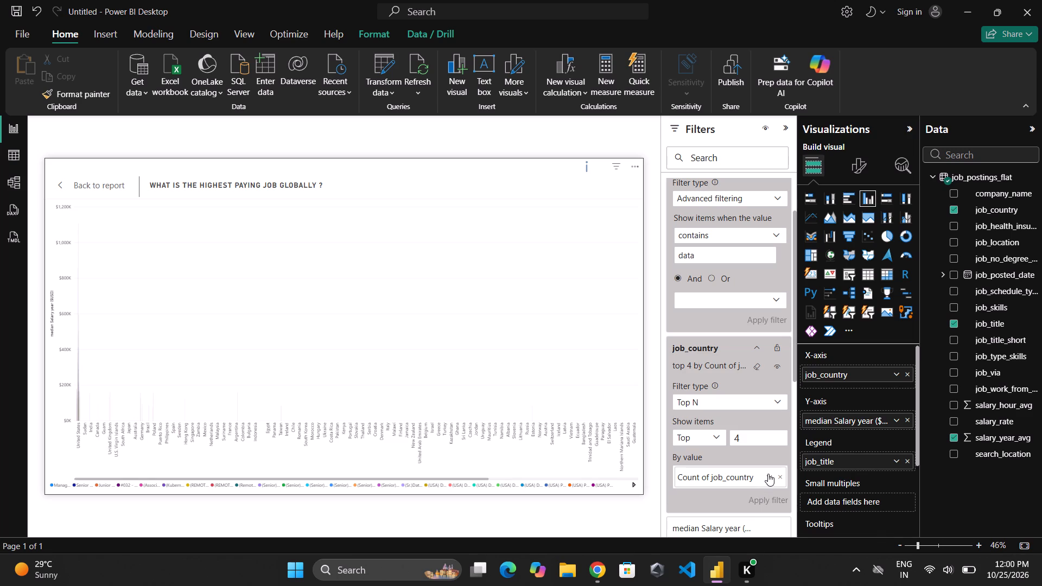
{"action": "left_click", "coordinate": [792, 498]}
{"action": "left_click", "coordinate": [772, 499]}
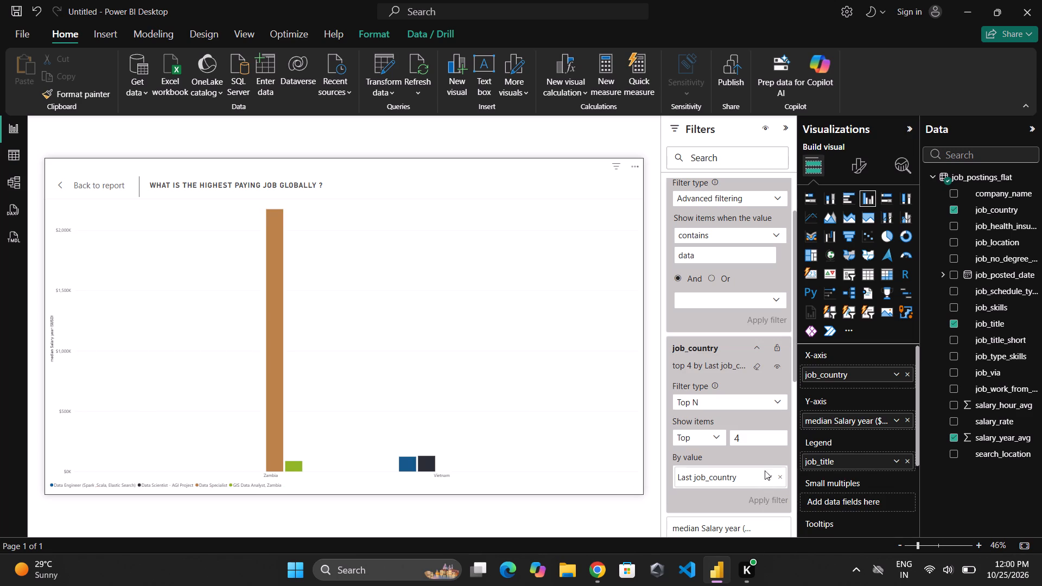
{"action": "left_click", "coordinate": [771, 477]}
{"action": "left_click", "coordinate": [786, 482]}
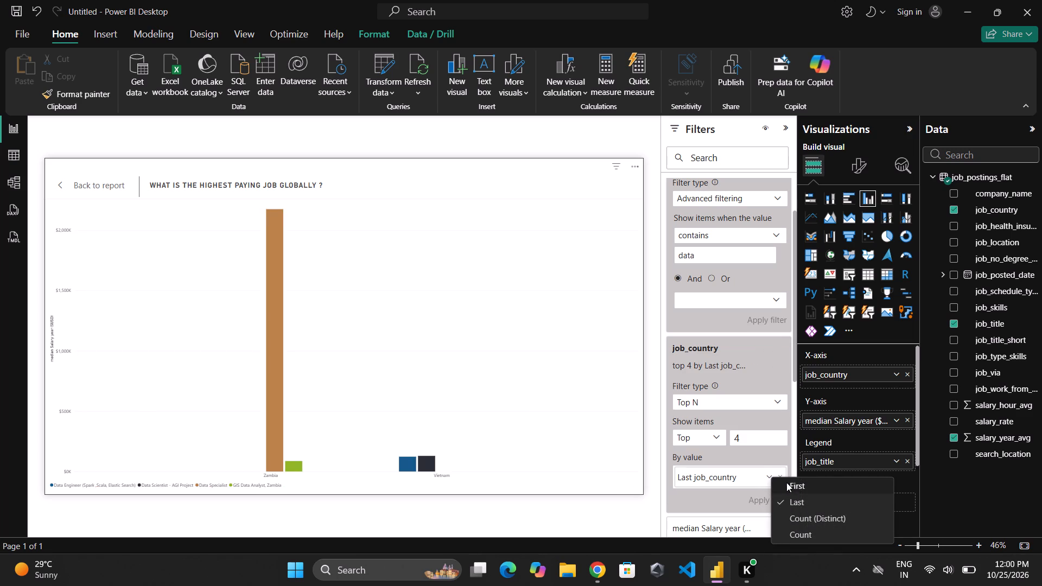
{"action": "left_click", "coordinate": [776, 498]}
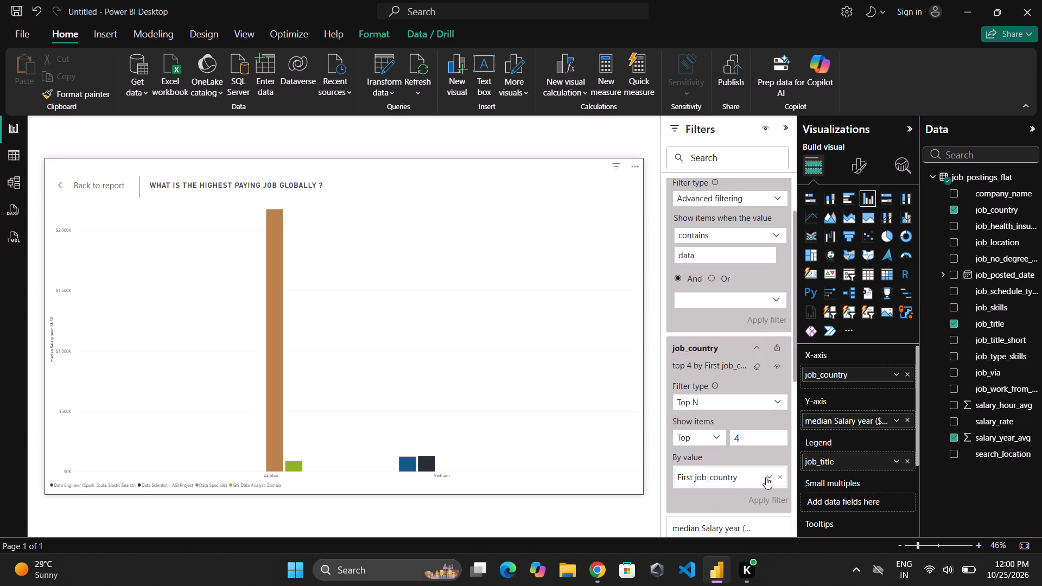
Set the job_country filter's ranking value back to Count and apply the filter.
{"action": "left_click", "coordinate": [769, 474]}
{"action": "left_click", "coordinate": [793, 530]}
{"action": "left_click", "coordinate": [766, 499]}
{"action": "scroll", "coordinate": [759, 494], "scroll_direction": "down", "scroll_amount": 2}
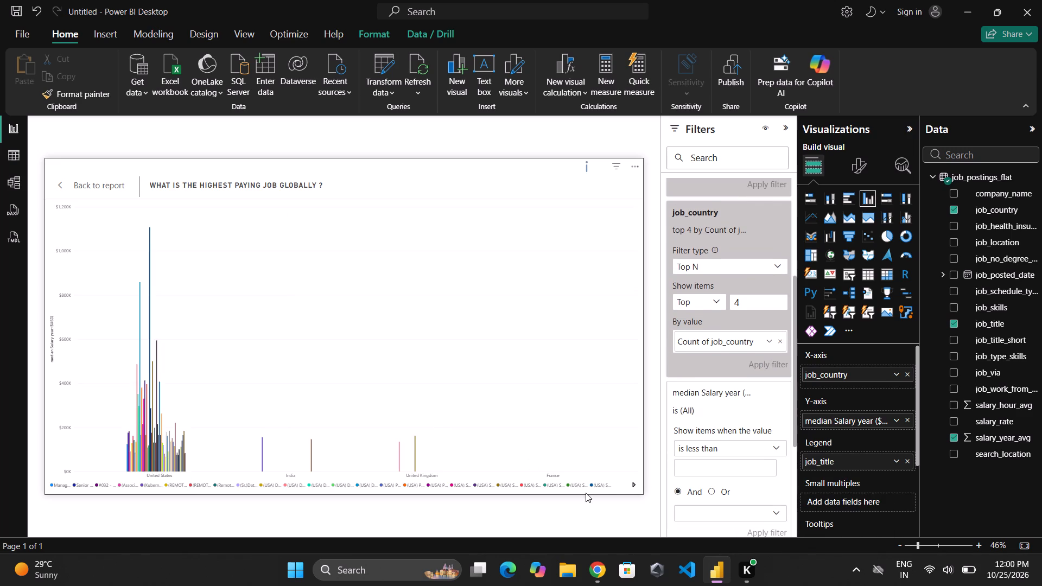
Switch to the Chrome lesson and watch the instructor apply the top-four-country filter, to compare the charts.
{"action": "left_click", "coordinate": [595, 566]}
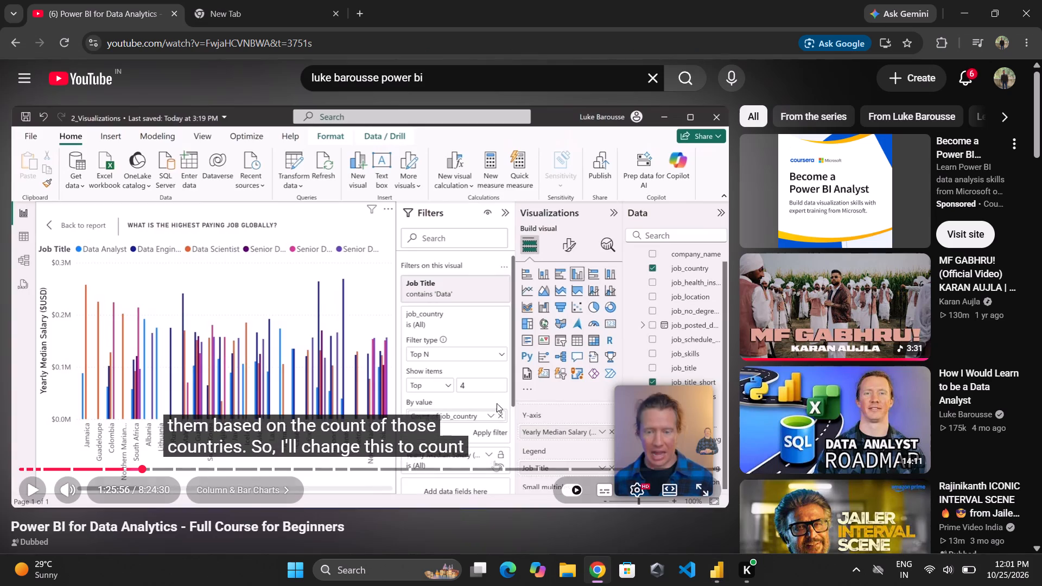
{"action": "left_click", "coordinate": [494, 397]}
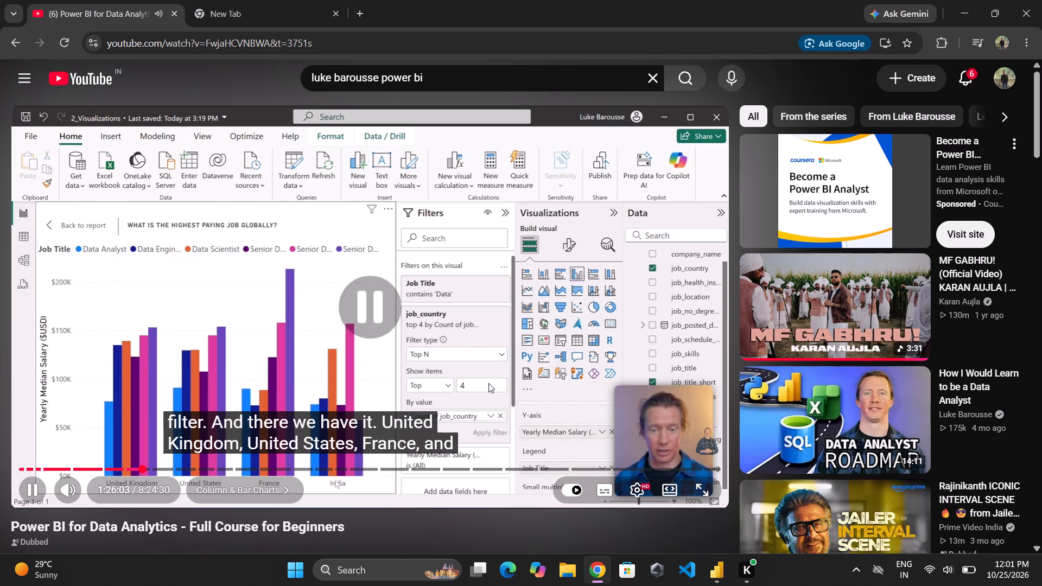
Return to Power BI and collapse the job_country filter card to get back to the job_title filter.
{"action": "left_click", "coordinate": [716, 574]}
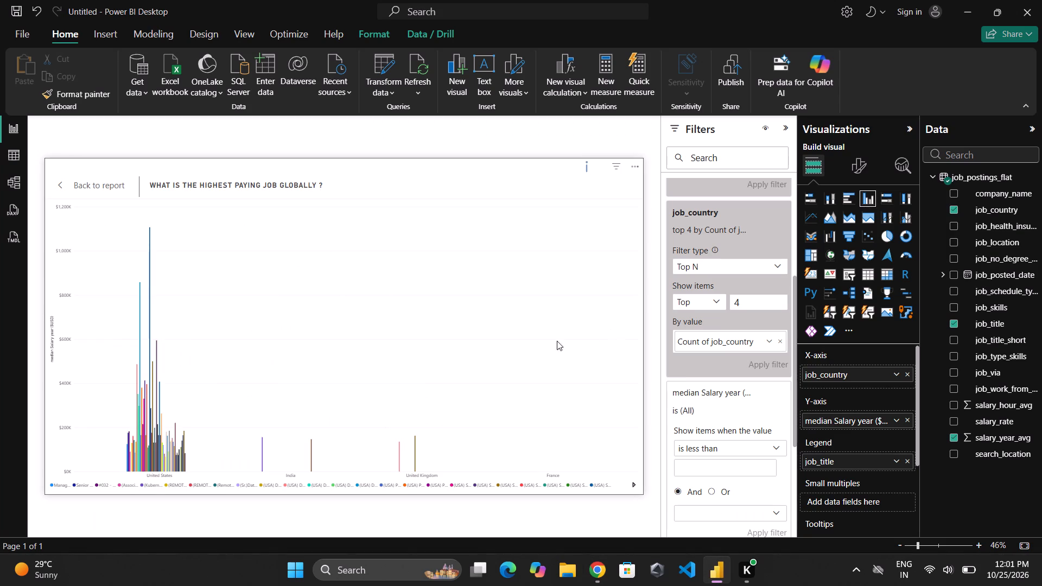
{"action": "left_click", "coordinate": [533, 347]}
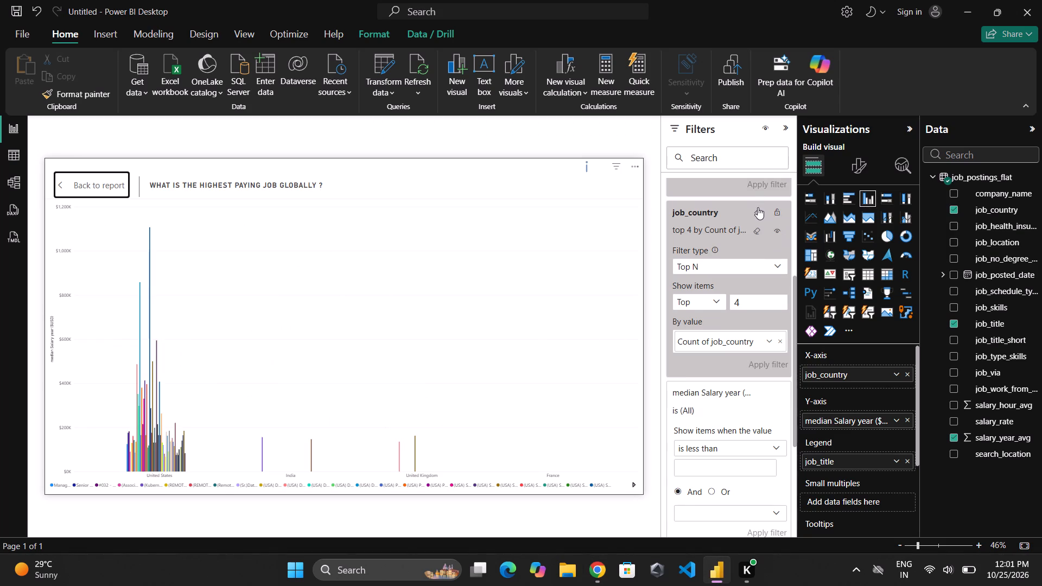
{"action": "left_click", "coordinate": [758, 207]}
{"action": "scroll", "coordinate": [149, 421], "scroll_direction": "up", "scroll_amount": 2}
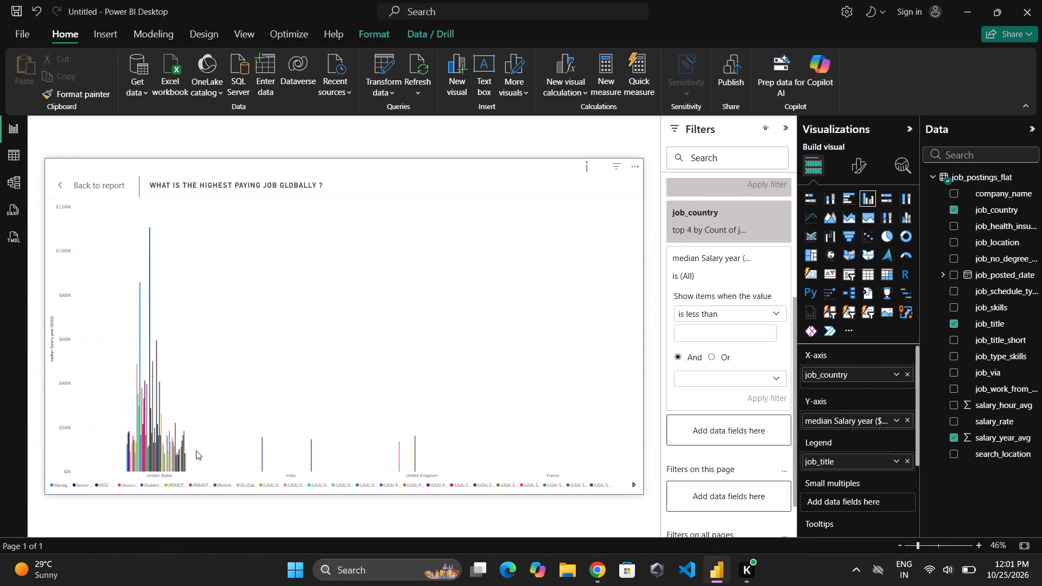
{"action": "scroll", "coordinate": [713, 274], "scroll_direction": "up", "scroll_amount": 4}
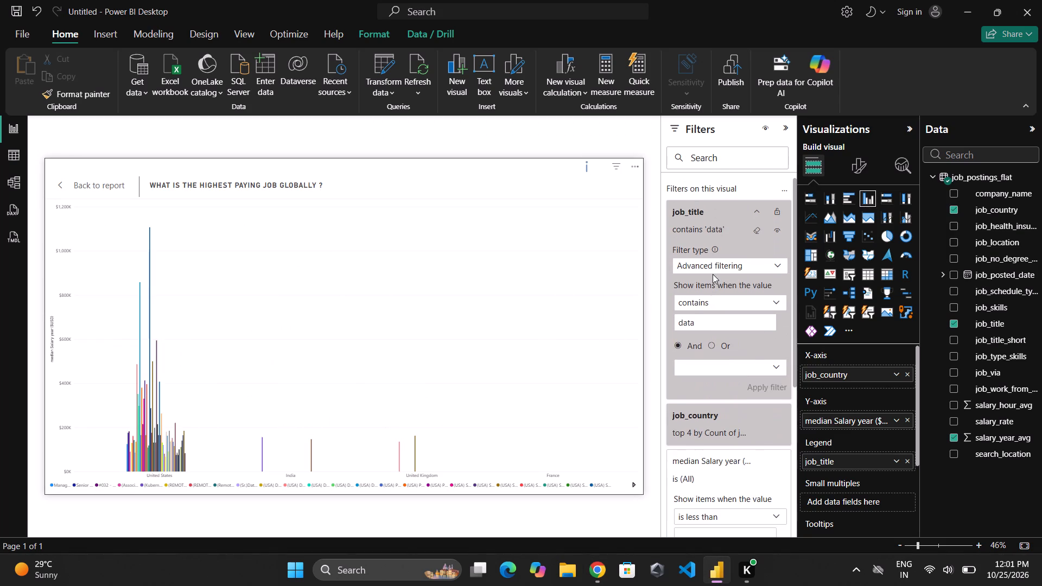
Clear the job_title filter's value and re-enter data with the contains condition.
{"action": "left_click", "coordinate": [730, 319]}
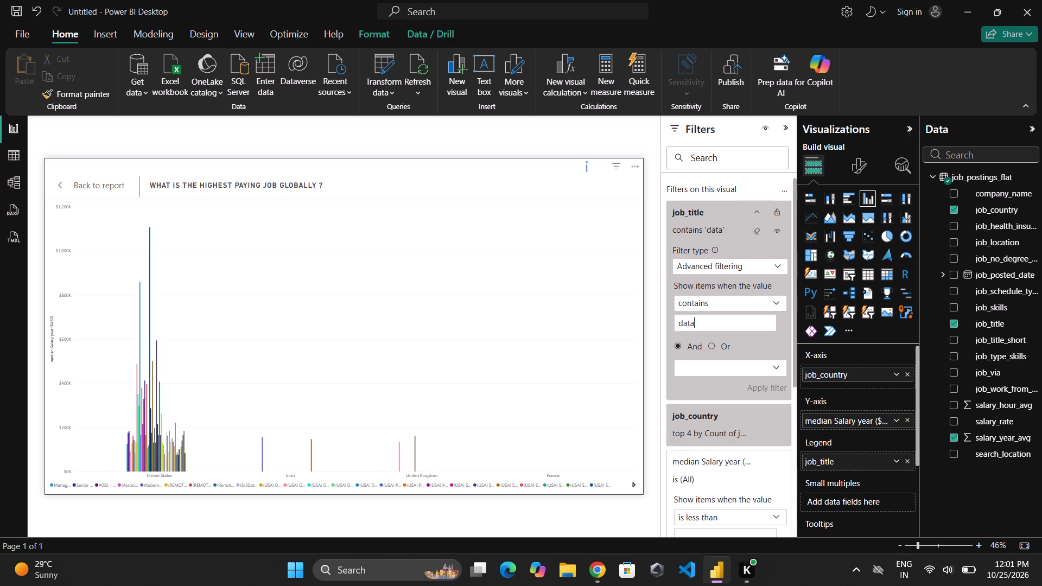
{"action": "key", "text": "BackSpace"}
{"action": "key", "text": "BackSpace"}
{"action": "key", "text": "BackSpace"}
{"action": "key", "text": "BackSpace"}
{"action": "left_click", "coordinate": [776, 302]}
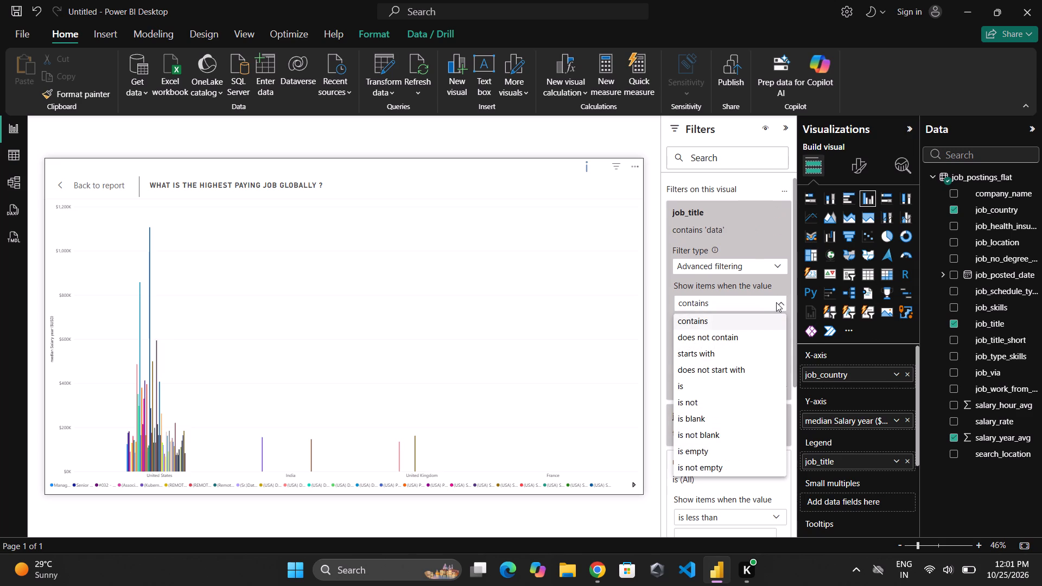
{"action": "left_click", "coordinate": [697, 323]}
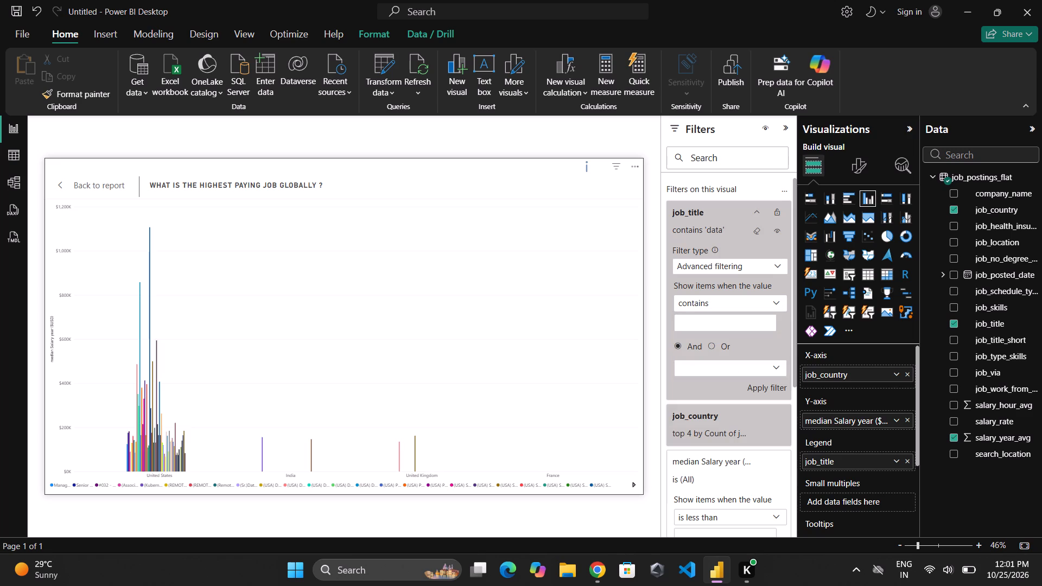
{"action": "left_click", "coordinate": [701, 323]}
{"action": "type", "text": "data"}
Add a second And condition, contains data, to the job_title filter and apply the filter.
{"action": "left_click", "coordinate": [779, 364]}
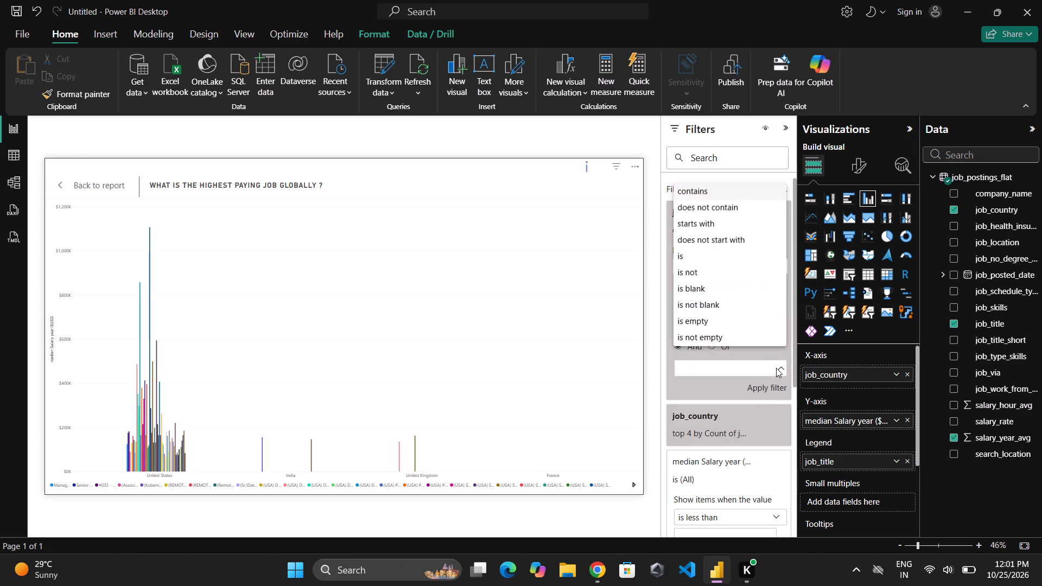
{"action": "left_click", "coordinate": [716, 188]}
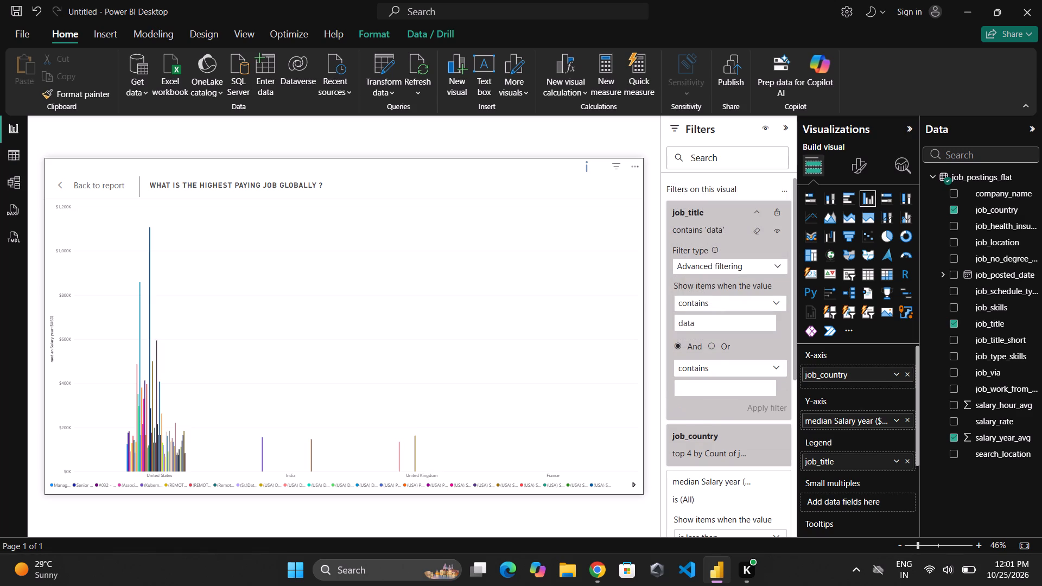
{"action": "left_click", "coordinate": [736, 392]}
{"action": "type", "text": "data"}
{"action": "left_click", "coordinate": [771, 410]}
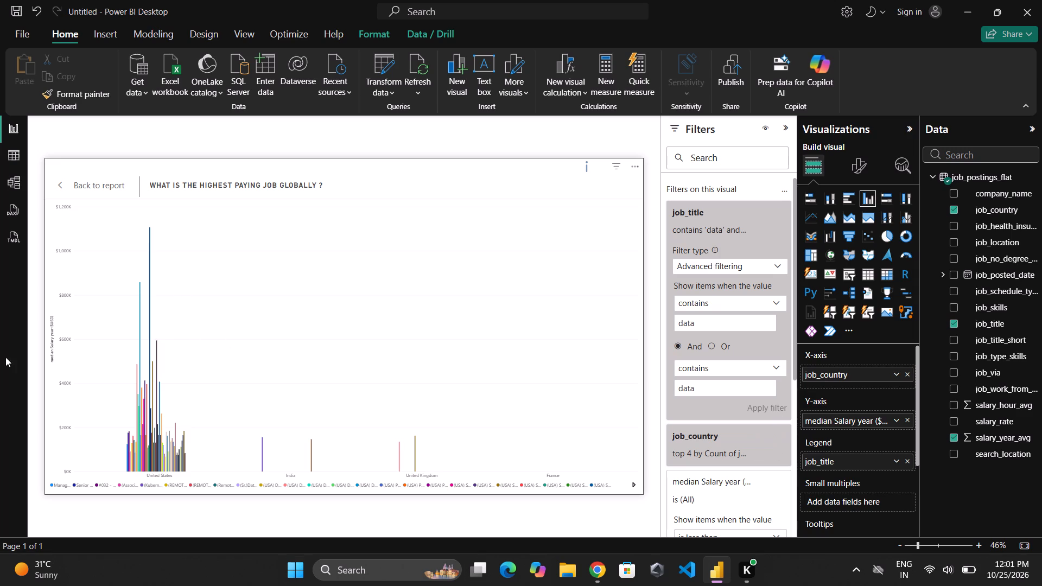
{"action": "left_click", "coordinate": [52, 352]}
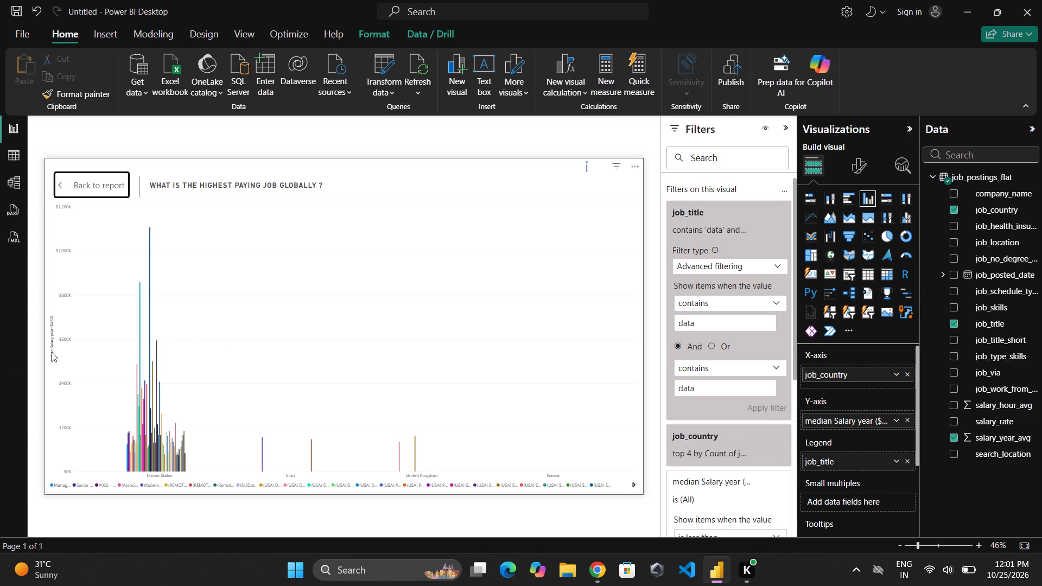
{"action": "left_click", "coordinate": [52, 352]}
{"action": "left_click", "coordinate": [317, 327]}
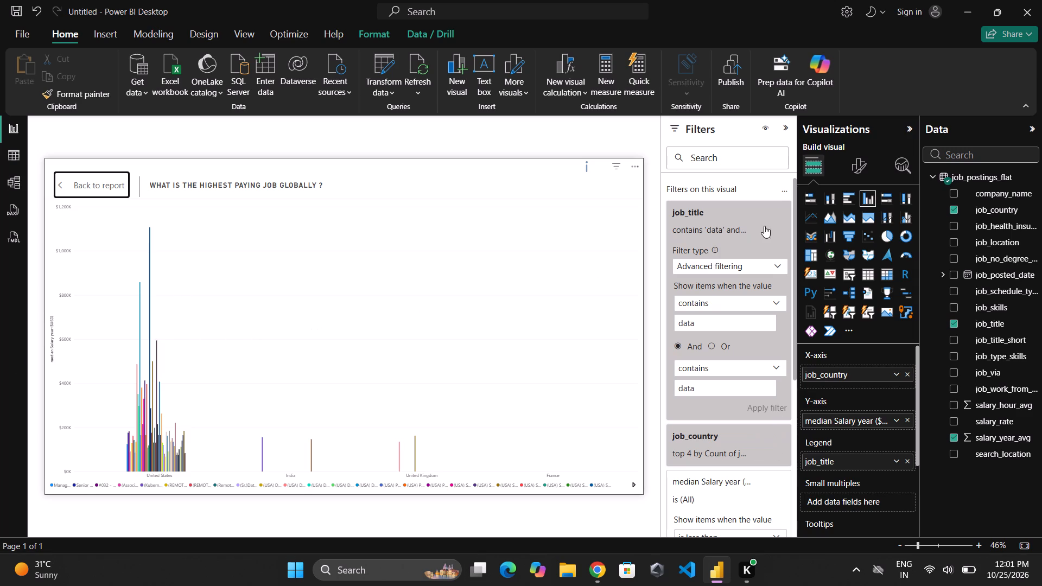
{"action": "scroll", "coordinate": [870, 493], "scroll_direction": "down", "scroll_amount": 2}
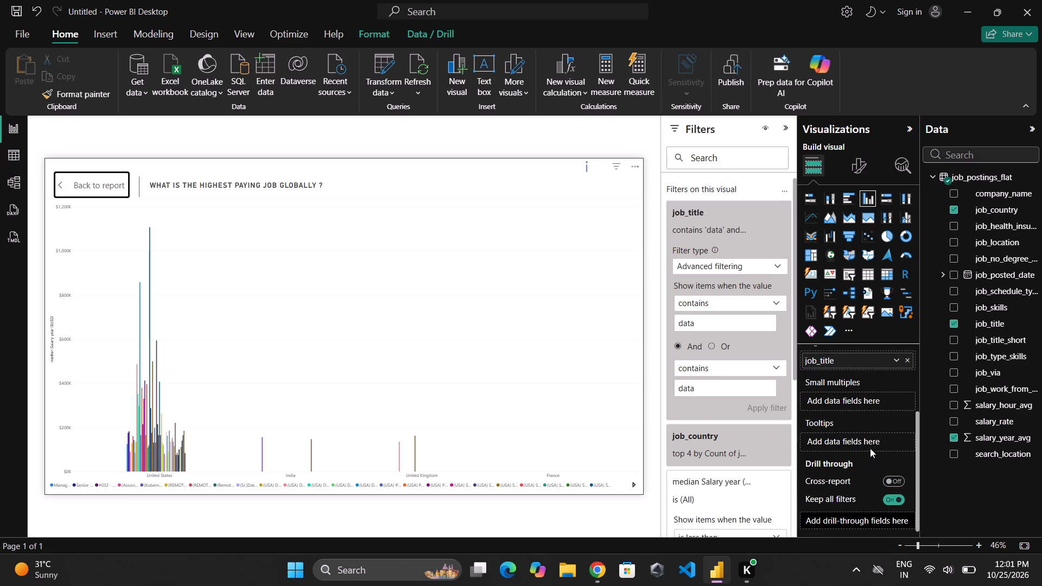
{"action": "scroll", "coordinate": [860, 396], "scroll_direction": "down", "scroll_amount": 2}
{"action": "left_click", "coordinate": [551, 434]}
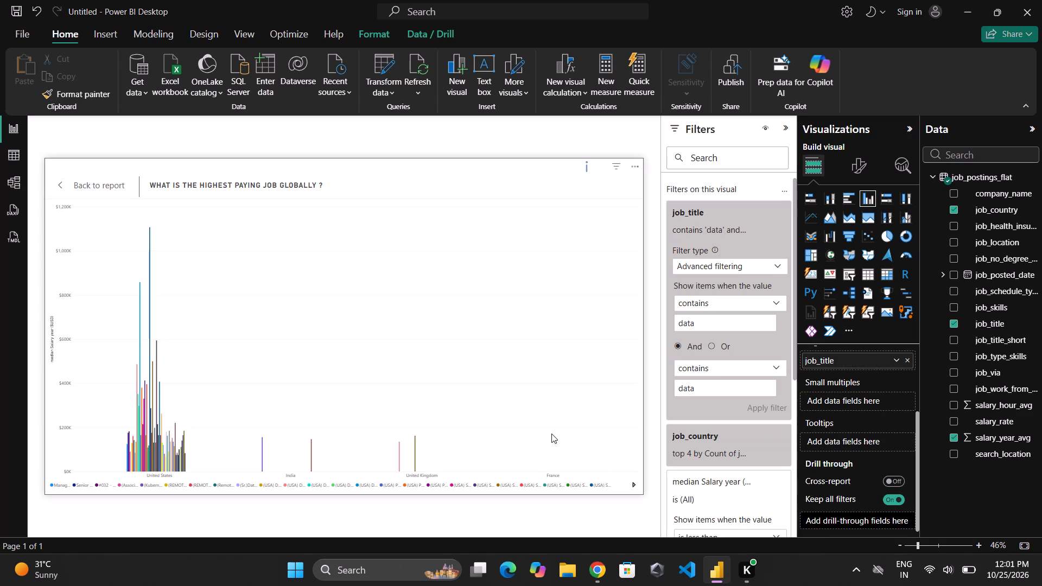
Switch to the Chrome lesson, replay the top-four-country result, and watch how the instructor finishes the global chart, pausing at the end.
{"action": "left_click", "coordinate": [595, 579]}
{"action": "left_click", "coordinate": [532, 417]}
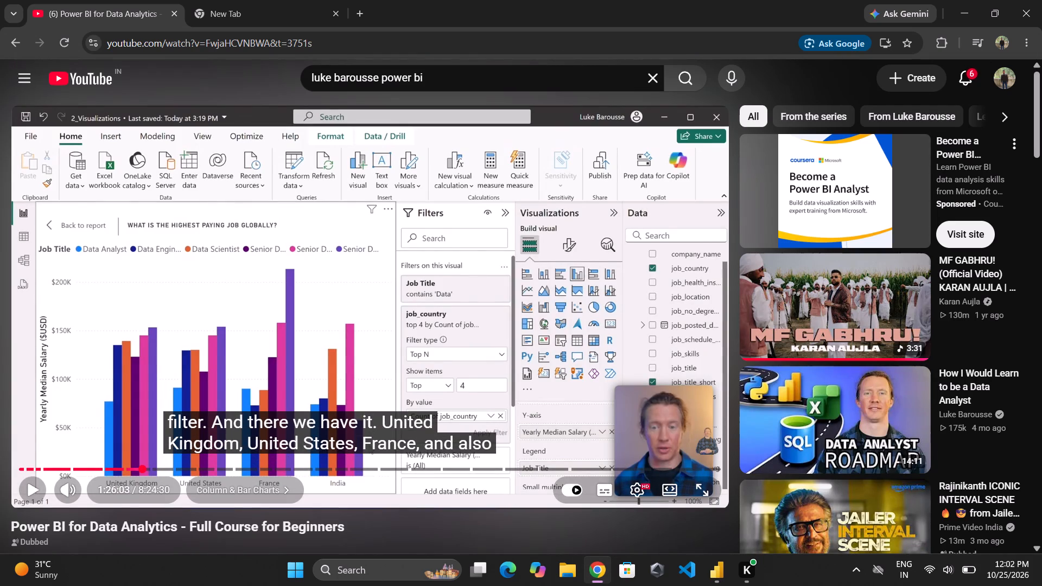
{"action": "left_click", "coordinate": [467, 382]}
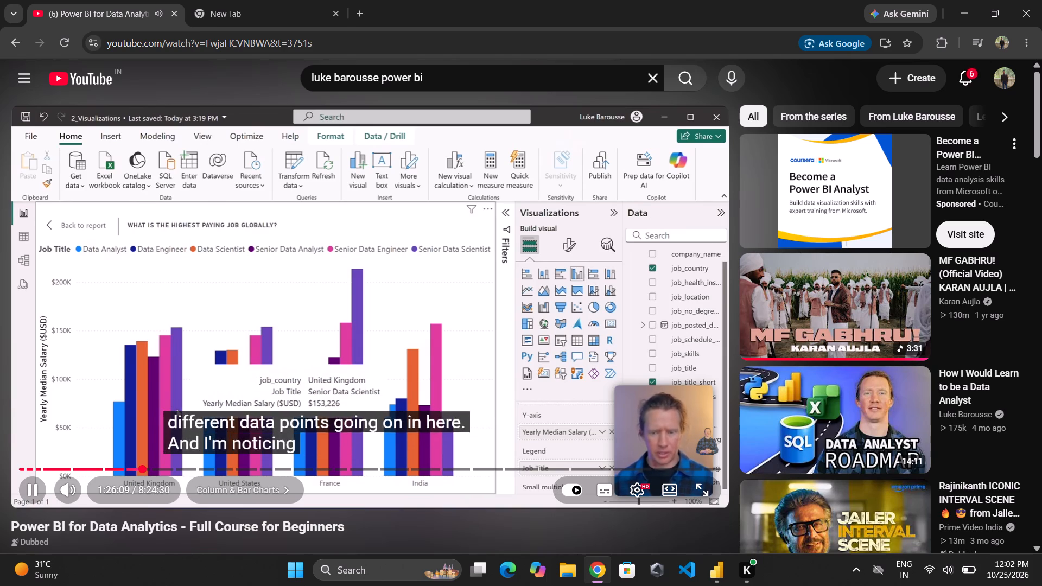
{"action": "key", "text": "Left"}
{"action": "key", "text": "Left"}
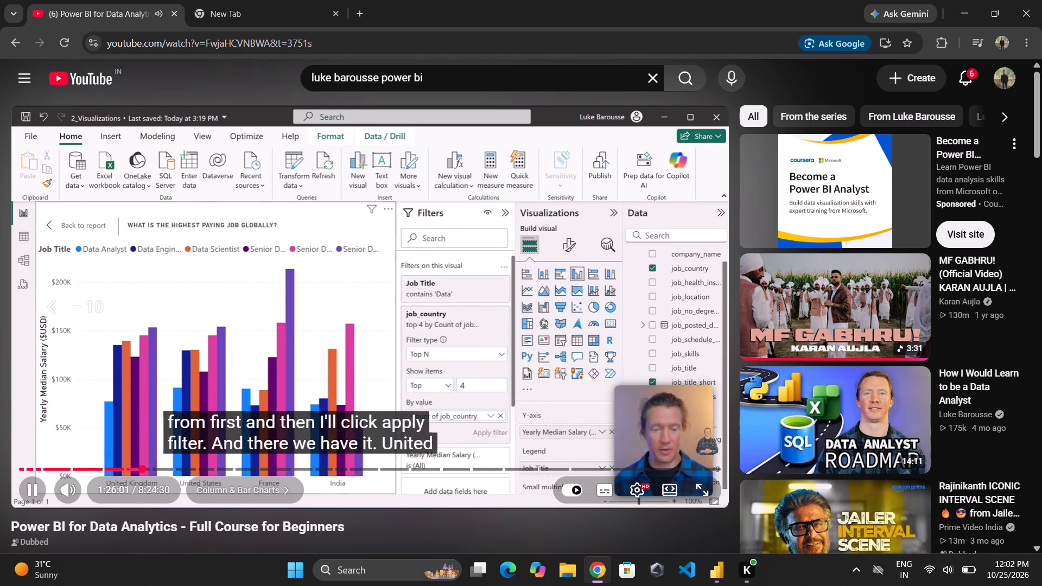
{"action": "key", "text": "space"}
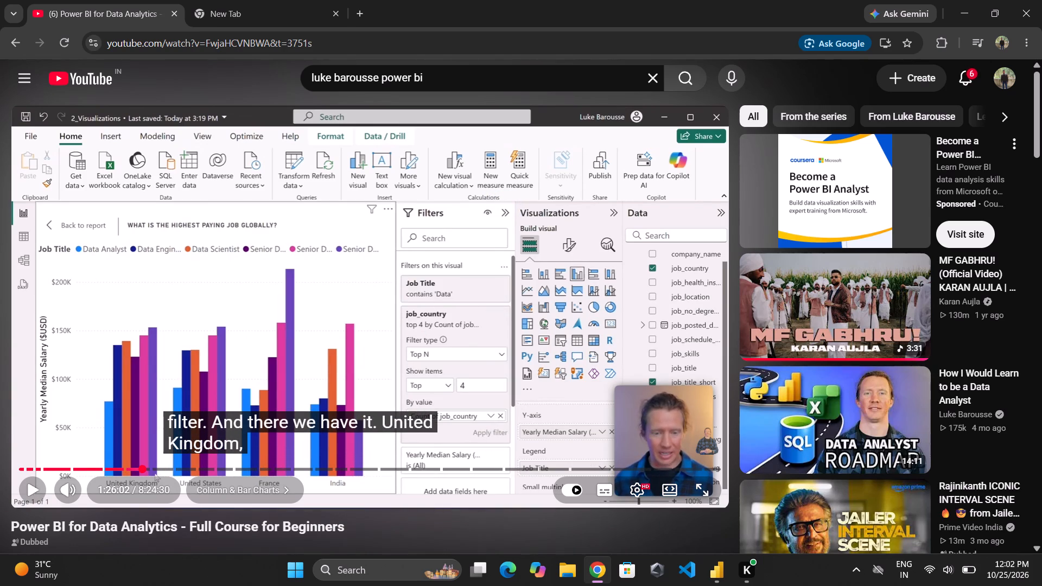
{"action": "key", "text": "space"}
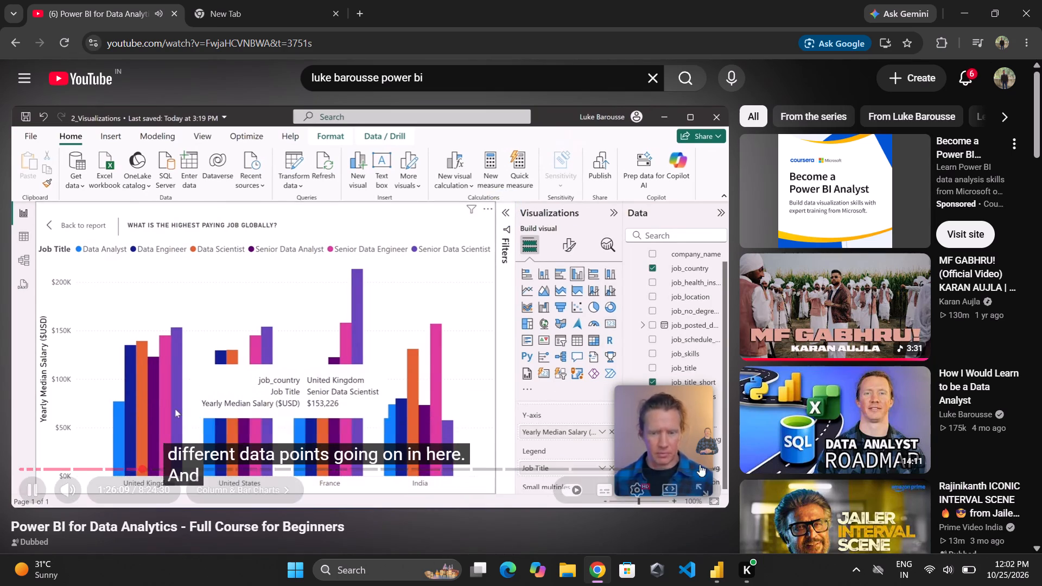
{"action": "left_click", "coordinate": [696, 490]}
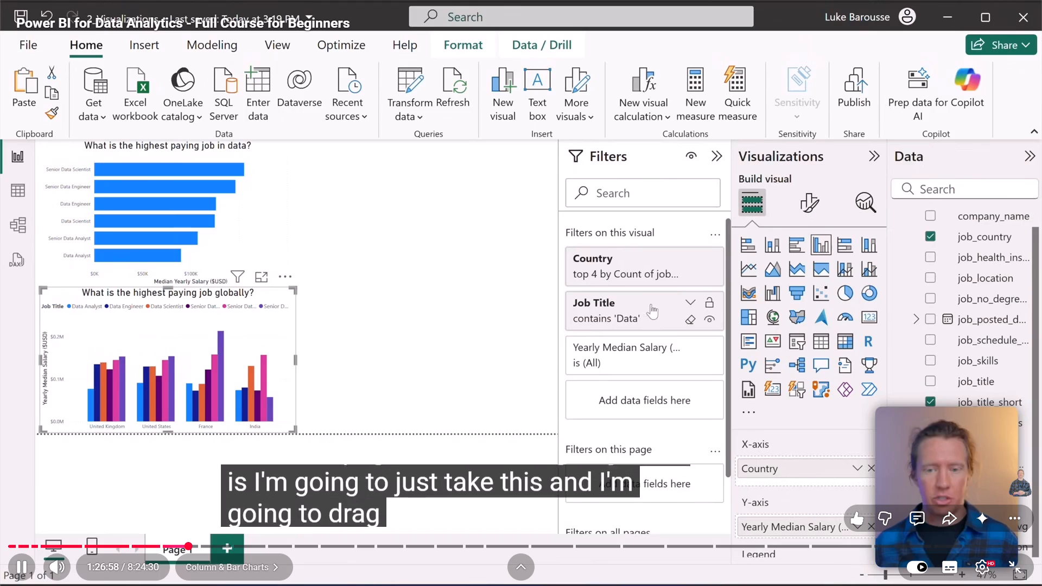
{"action": "left_click", "coordinate": [675, 469]}
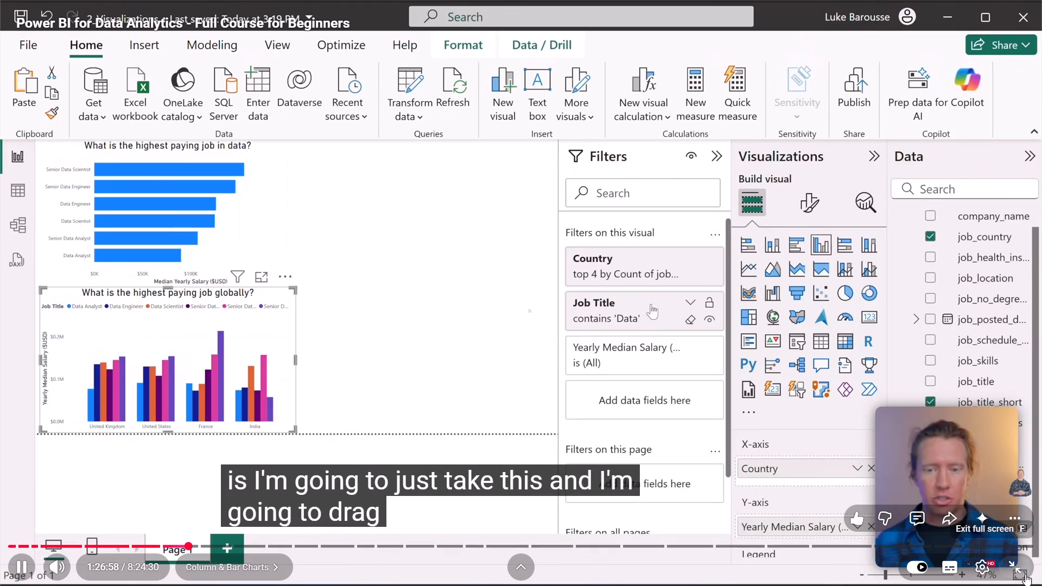
{"action": "left_click", "coordinate": [1015, 569]}
{"action": "left_click", "coordinate": [353, 304]}
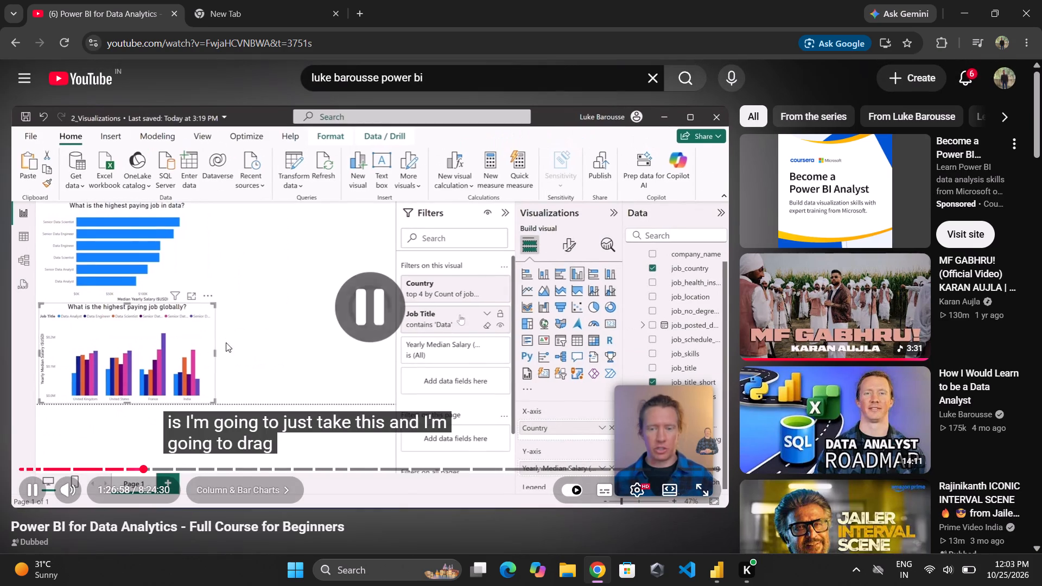
Return to Power BI and show the global salary chart's data as a table beneath it.
{"action": "left_click", "coordinate": [722, 574]}
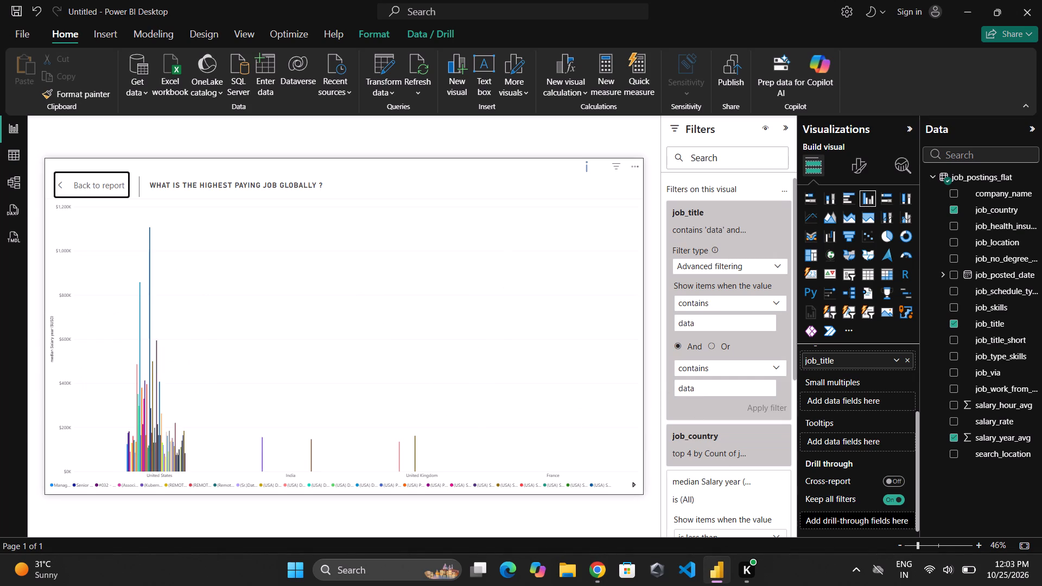
{"action": "left_click", "coordinate": [556, 384]}
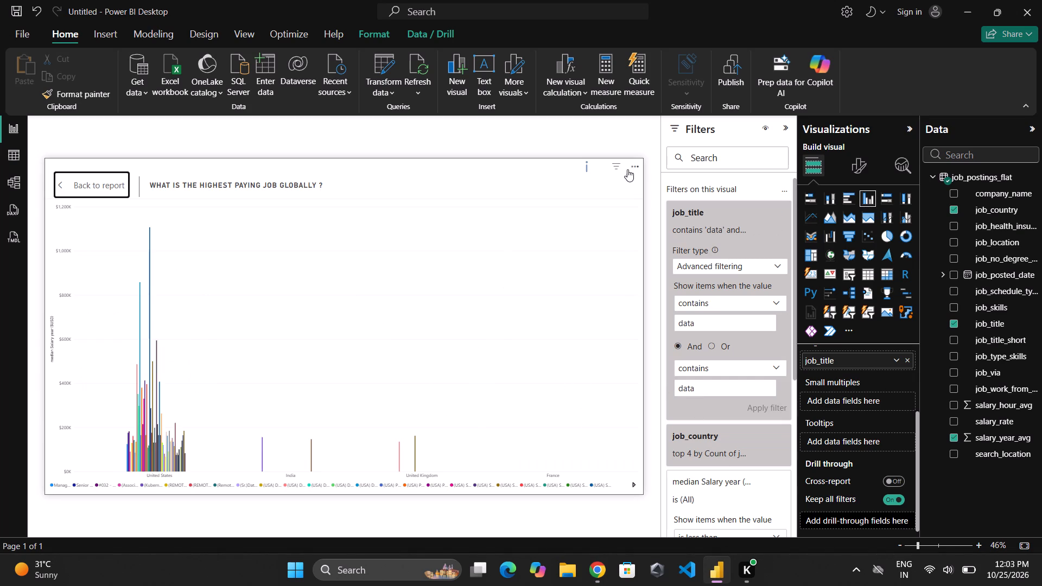
{"action": "left_click", "coordinate": [627, 166]}
{"action": "left_click", "coordinate": [660, 201]}
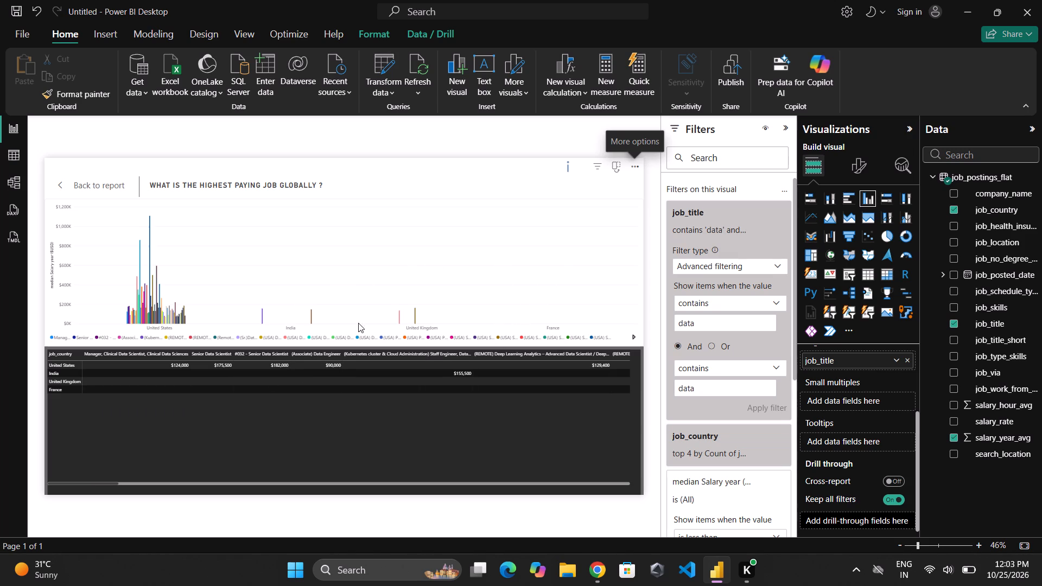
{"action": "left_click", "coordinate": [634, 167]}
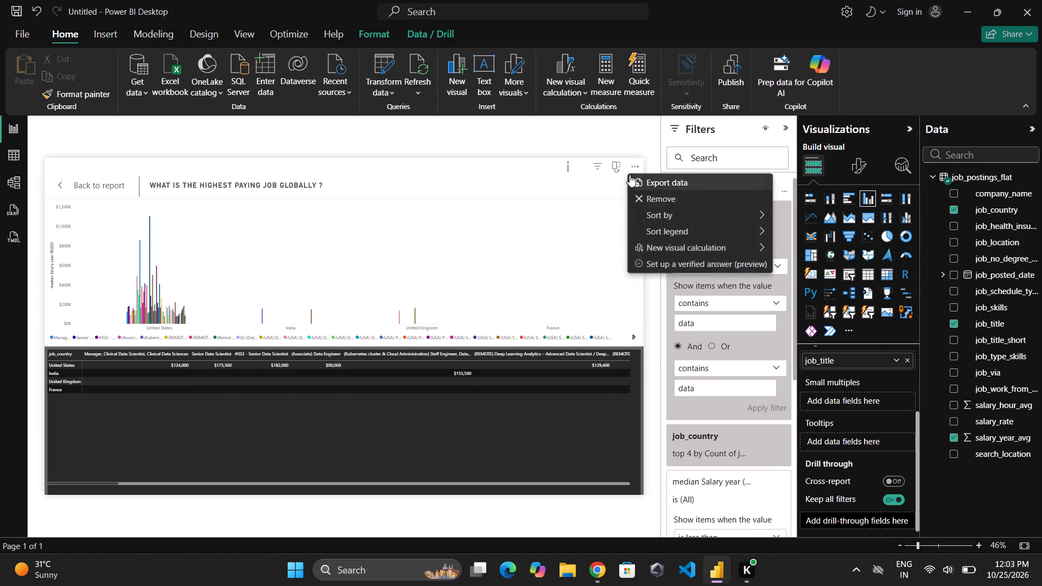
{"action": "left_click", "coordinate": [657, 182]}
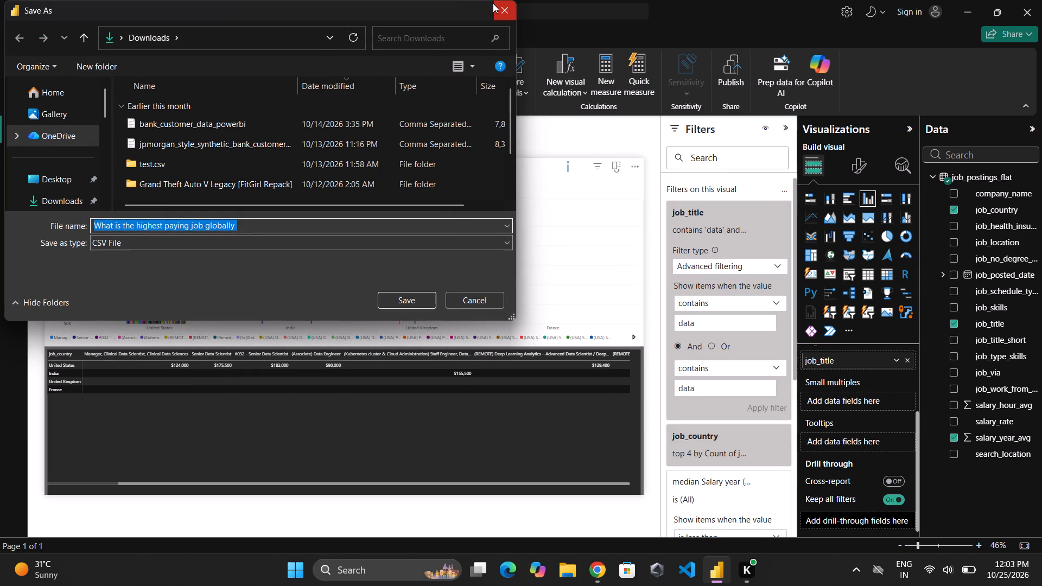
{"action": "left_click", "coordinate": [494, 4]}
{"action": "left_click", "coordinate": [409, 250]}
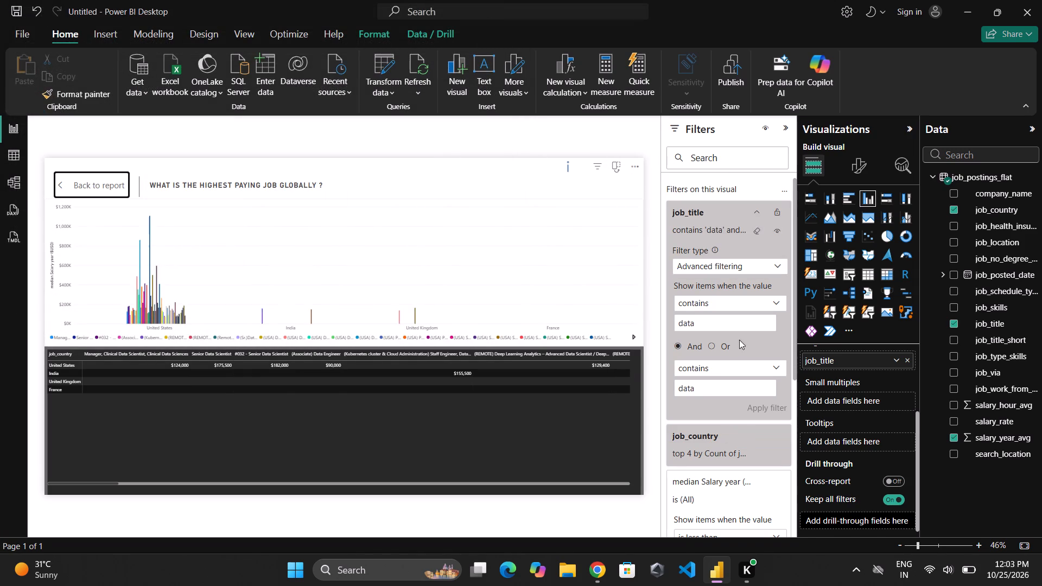
Rename the chart's X-axis field job_country as country.
{"action": "scroll", "coordinate": [814, 388], "scroll_direction": "up", "scroll_amount": 3}
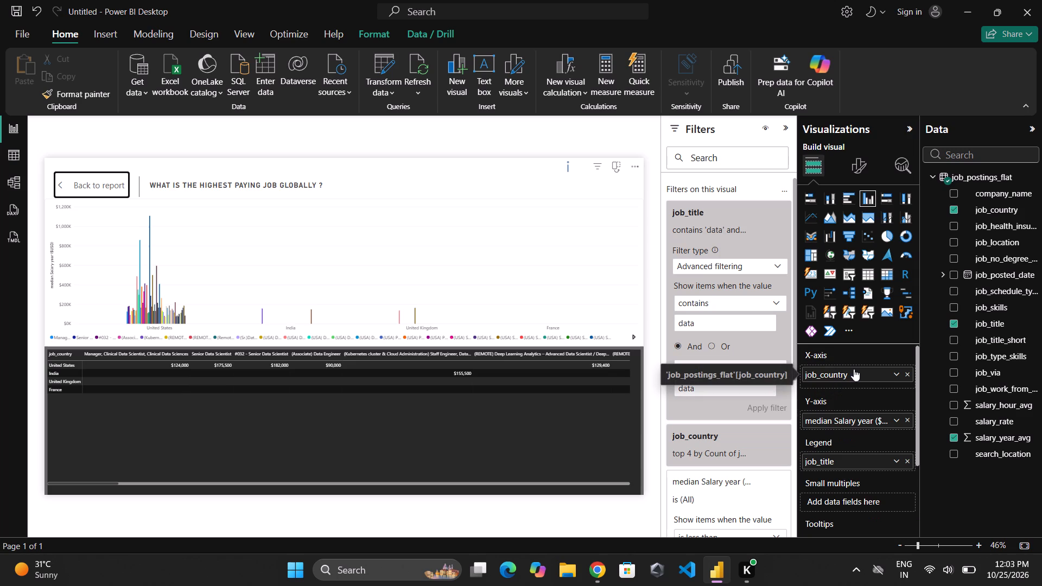
{"action": "double_click", "coordinate": [848, 370]}
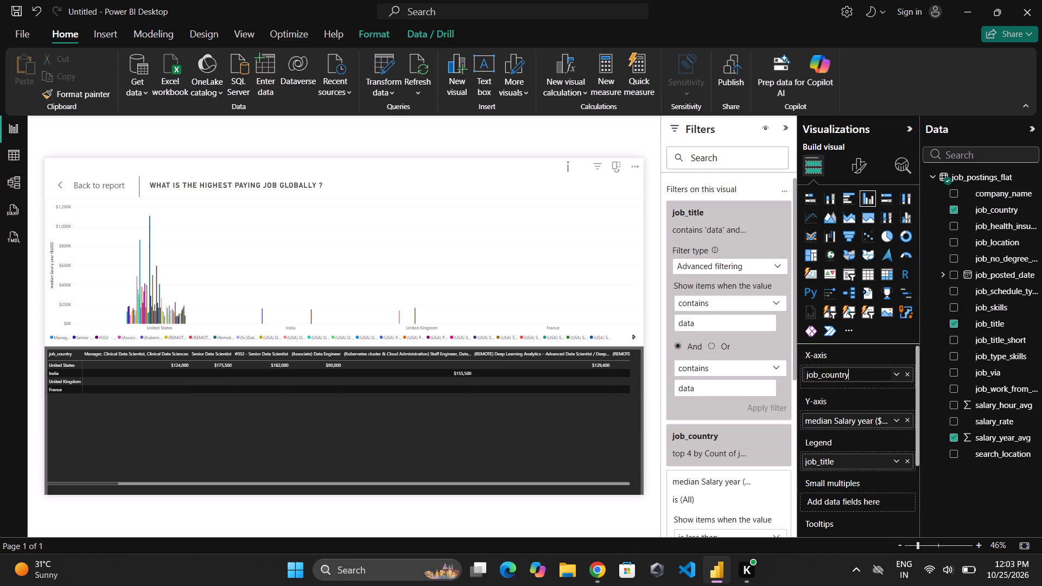
{"action": "key", "text": "BackSpace"}
{"action": "key", "text": "BackSpace"}
{"action": "key", "text": "BackSpace"}
{"action": "key", "text": "BackSpace"}
{"action": "key", "text": "BackSpace"}
{"action": "key", "text": "BackSpace"}
{"action": "key", "text": "BackSpace"}
{"action": "key", "text": "BackSpace"}
{"action": "key", "text": "BackSpace"}
{"action": "key", "text": "BackSpace"}
{"action": "key", "text": "BackSpace"}
{"action": "key", "text": "BackSpace"}
{"action": "key", "text": "BackSpace"}
{"action": "key", "text": "BackSpace"}
{"action": "key", "text": "BackSpace"}
{"action": "key", "text": "BackSpace"}
{"action": "key", "text": "BackSpace"}
{"action": "key", "text": "BackSpace"}
{"action": "key", "text": "BackSpace"}
{"action": "key", "text": "BackSpace"}
{"action": "type", "text": "country"}
{"action": "key", "text": "Return"}
{"action": "left_click", "coordinate": [585, 275]}
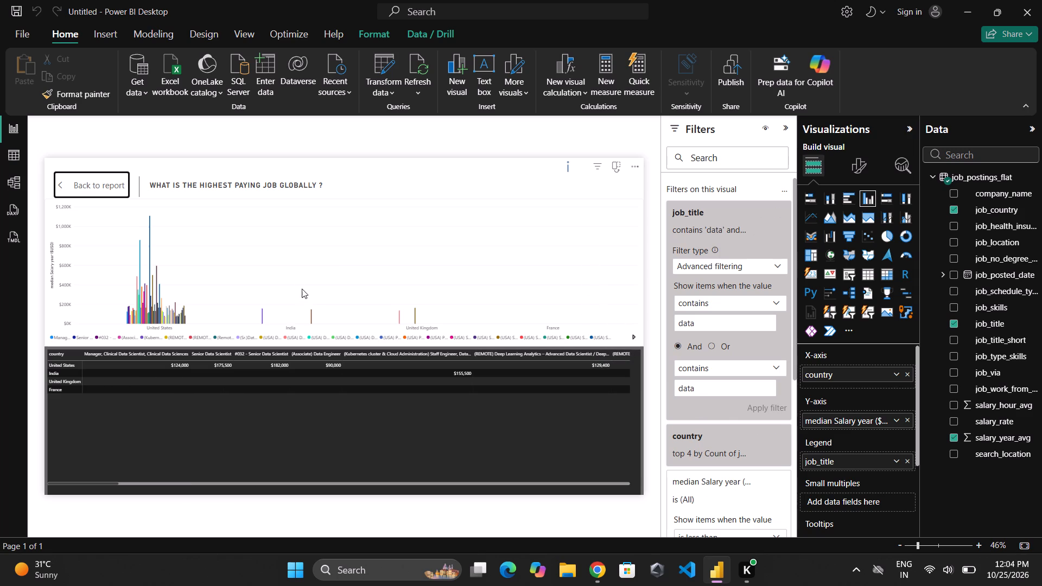
Leave the focused chart view and go back to the report page.
{"action": "left_click_drag", "start_coordinate": [295, 283], "coordinate": [302, 283]}
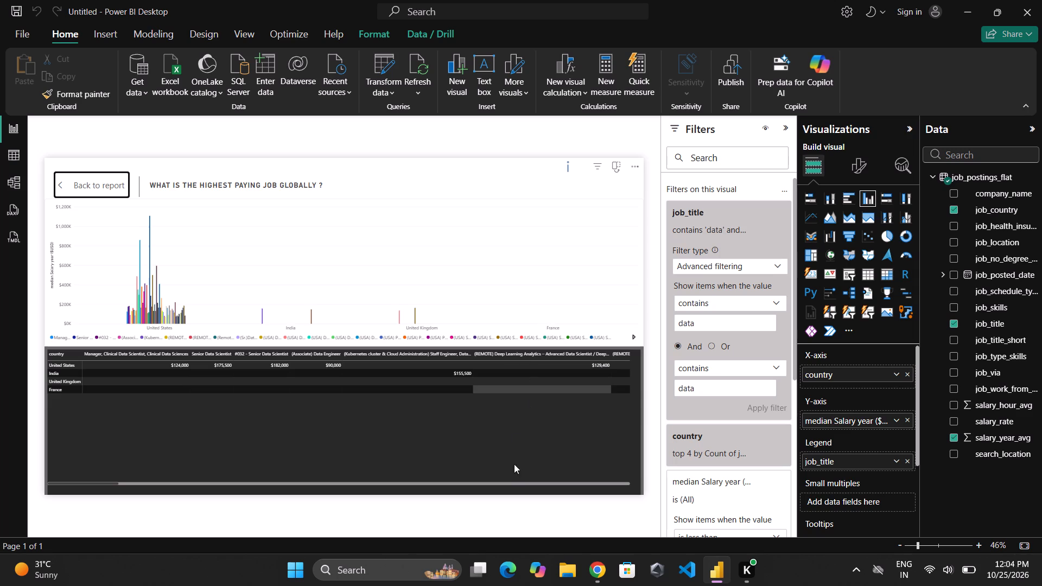
{"action": "left_click", "coordinate": [85, 182]}
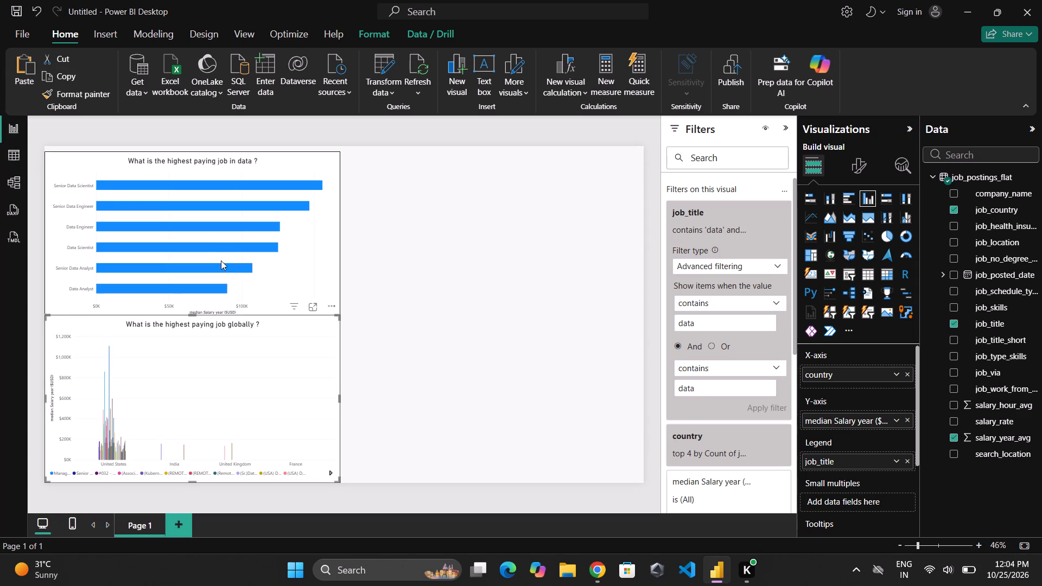
Browse the job-title legend of the global salary chart forward and back, ending on the report page.
{"action": "left_click", "coordinate": [456, 355]}
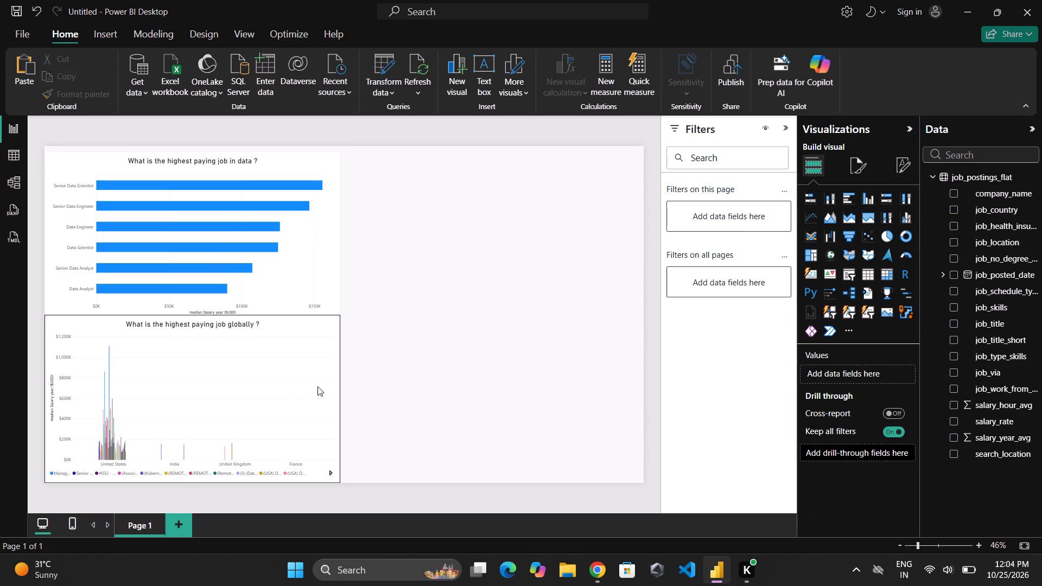
{"action": "double_click", "coordinate": [333, 474]}
{"action": "triple_click", "coordinate": [334, 473]}
{"action": "double_click", "coordinate": [332, 472]}
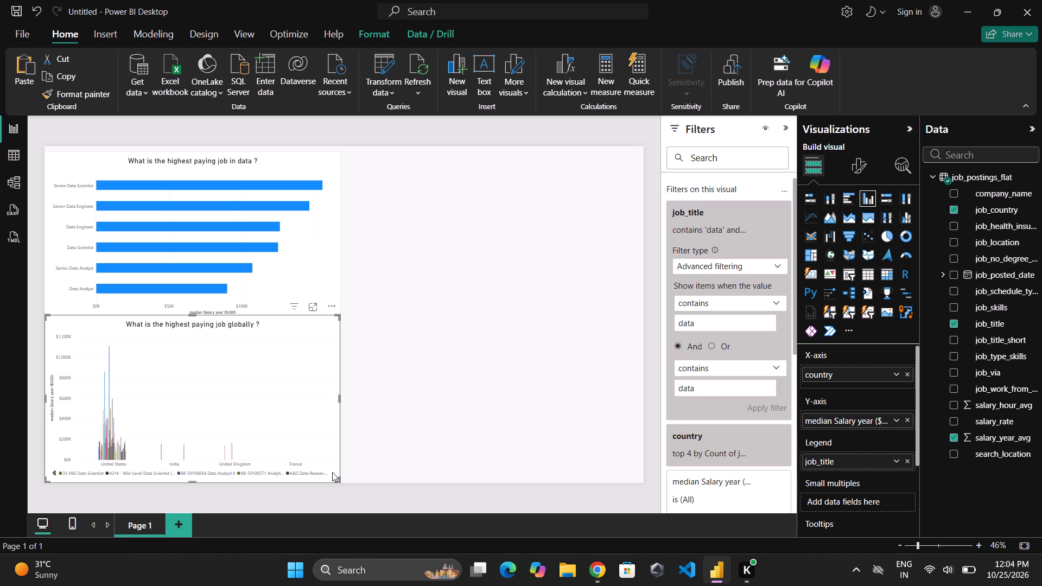
{"action": "triple_click", "coordinate": [54, 471]}
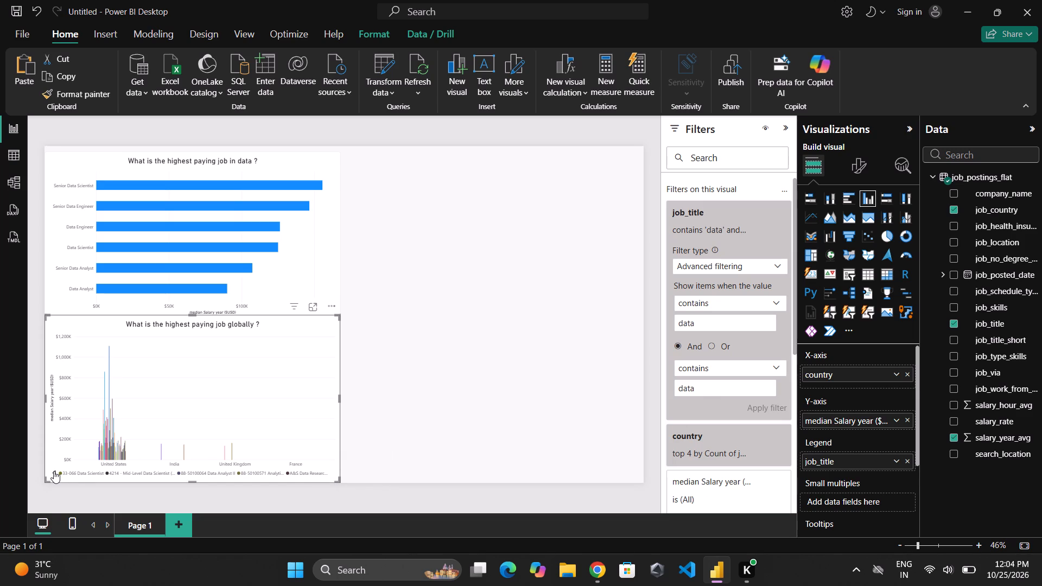
{"action": "triple_click", "coordinate": [54, 471]}
{"action": "double_click", "coordinate": [54, 471]}
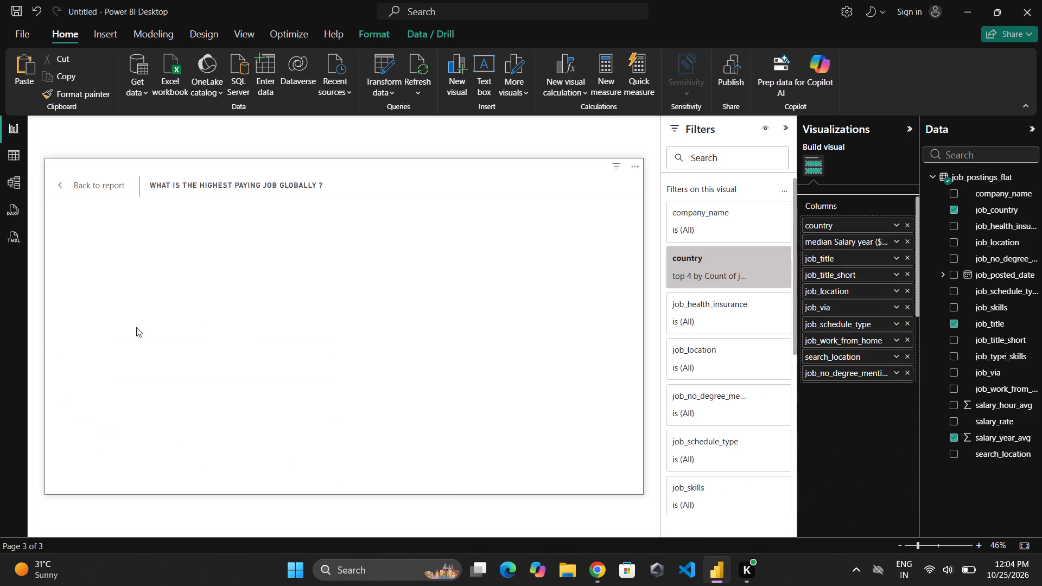
{"action": "left_click", "coordinate": [74, 185]}
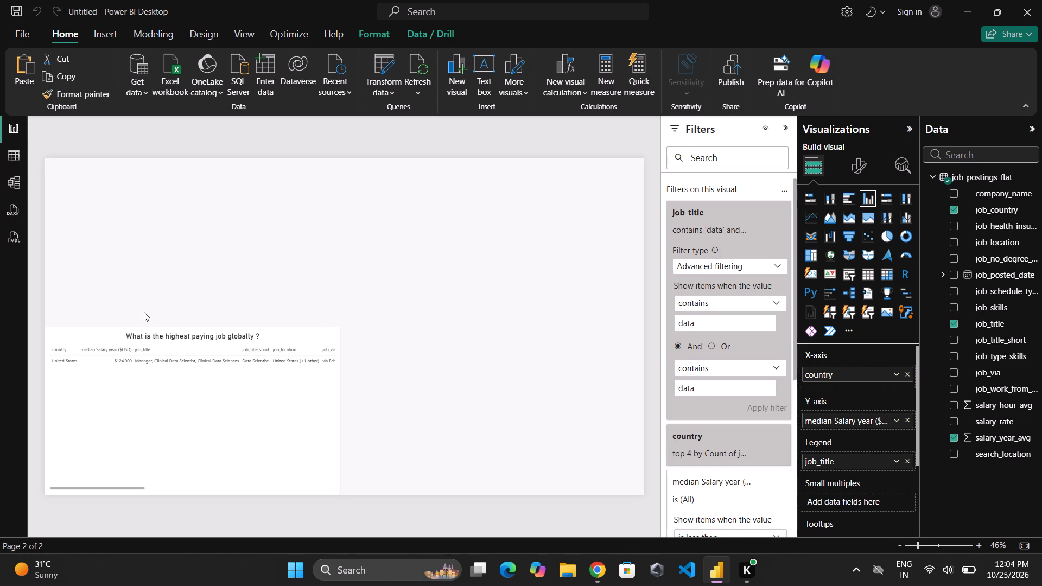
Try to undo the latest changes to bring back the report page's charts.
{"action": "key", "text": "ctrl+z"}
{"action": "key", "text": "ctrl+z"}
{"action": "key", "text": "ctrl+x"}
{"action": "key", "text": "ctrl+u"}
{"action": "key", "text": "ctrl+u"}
Start saving the untitled report as a .pbix file.
{"action": "key", "text": "ctrl+s"}
{"action": "key", "text": "ctrl+a"}
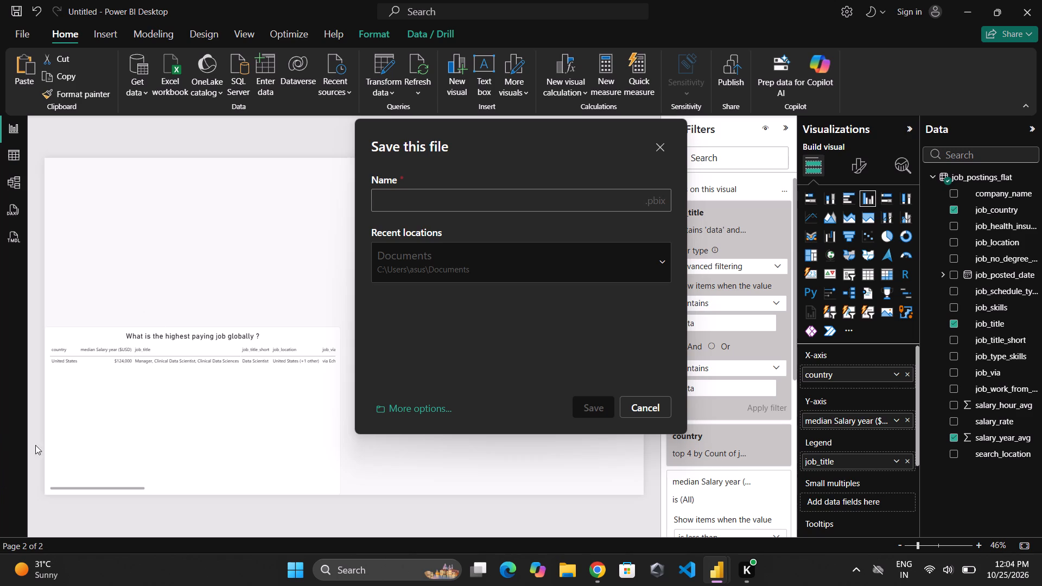
{"action": "left_click", "coordinate": [221, 380]}
{"action": "left_click", "coordinate": [300, 286]}
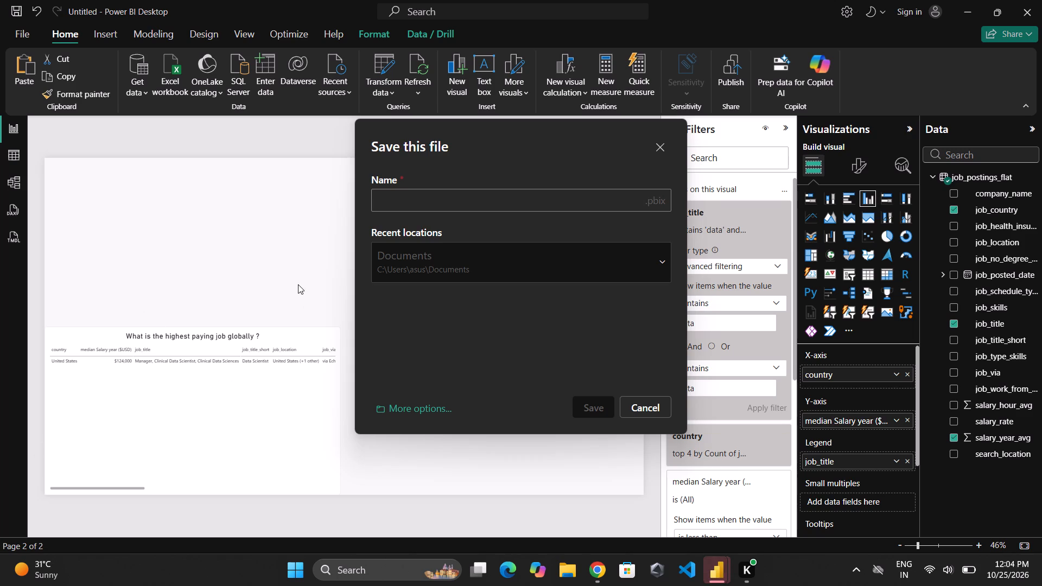